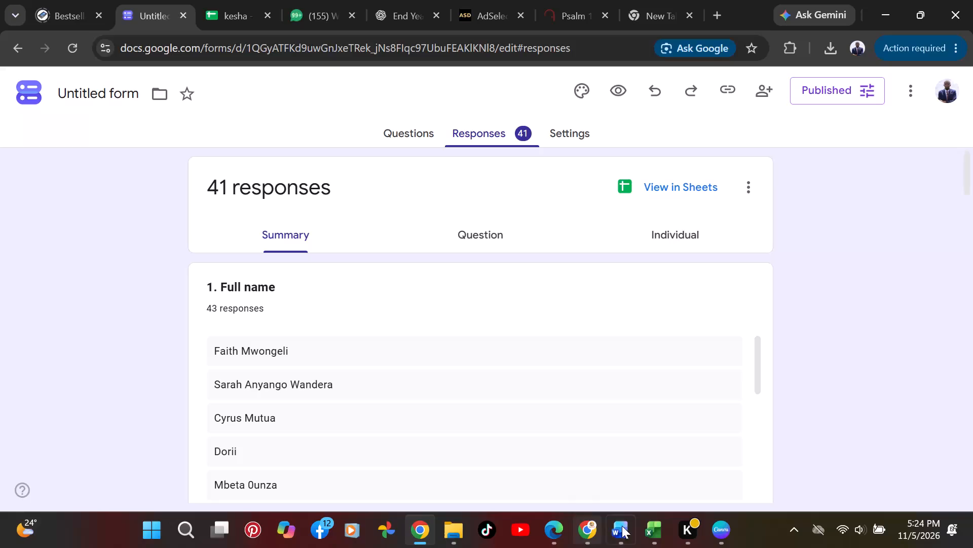
Switch to Word and create a new blank document.
{"action": "left_click", "coordinate": [626, 533]}
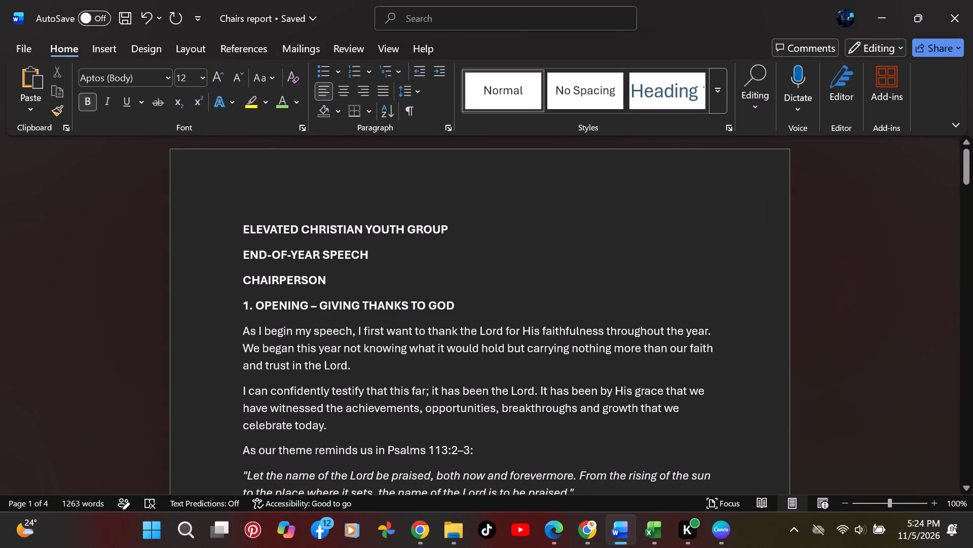
{"action": "left_click", "coordinate": [15, 52]}
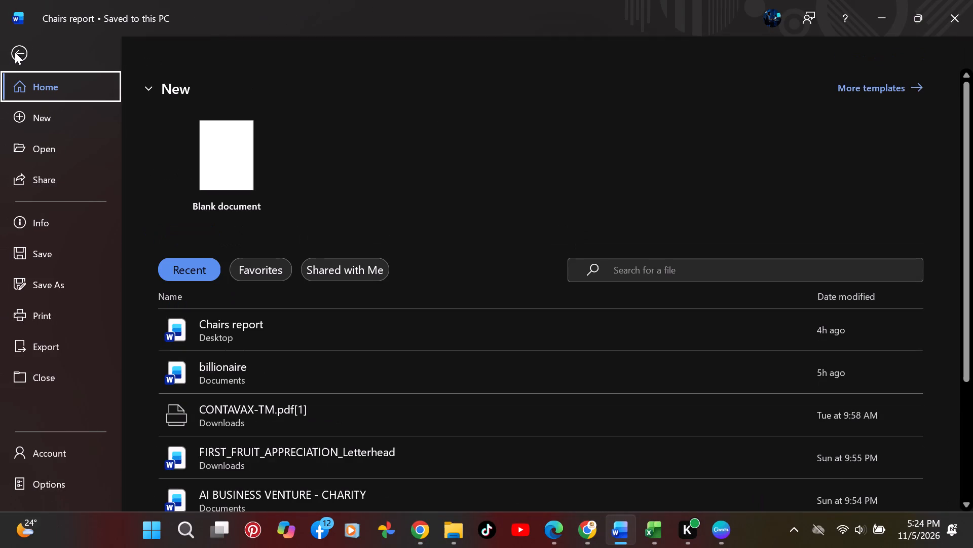
{"action": "left_click", "coordinate": [63, 120]}
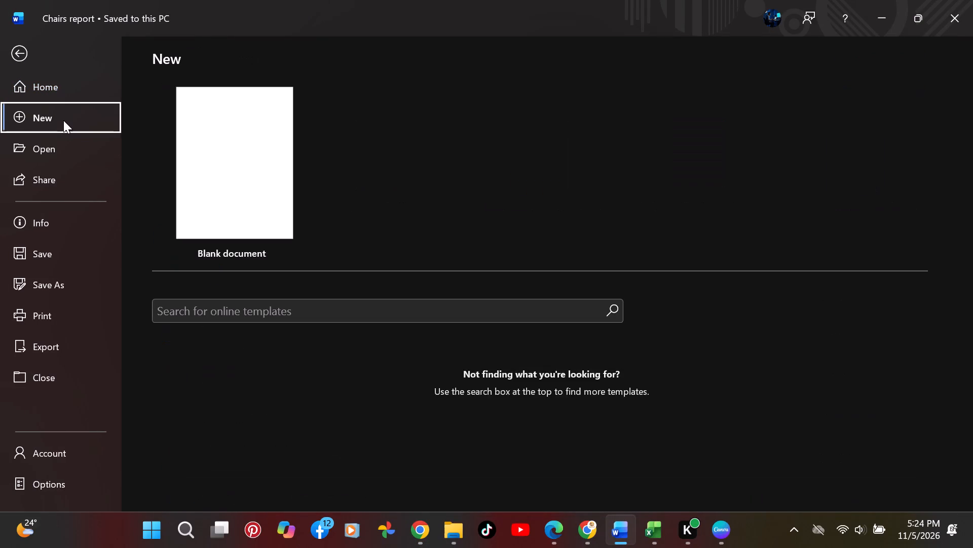
{"action": "left_click", "coordinate": [229, 156]}
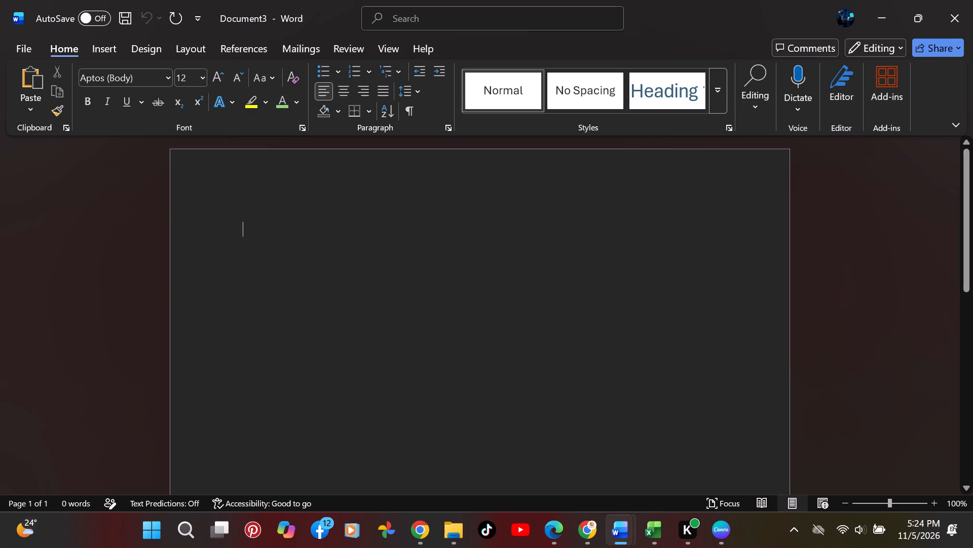
Write "Poster Design" as the first line in the Normal style and start a new line below it.
{"action": "left_click", "coordinate": [244, 222]}
{"action": "left_click", "coordinate": [644, 88]}
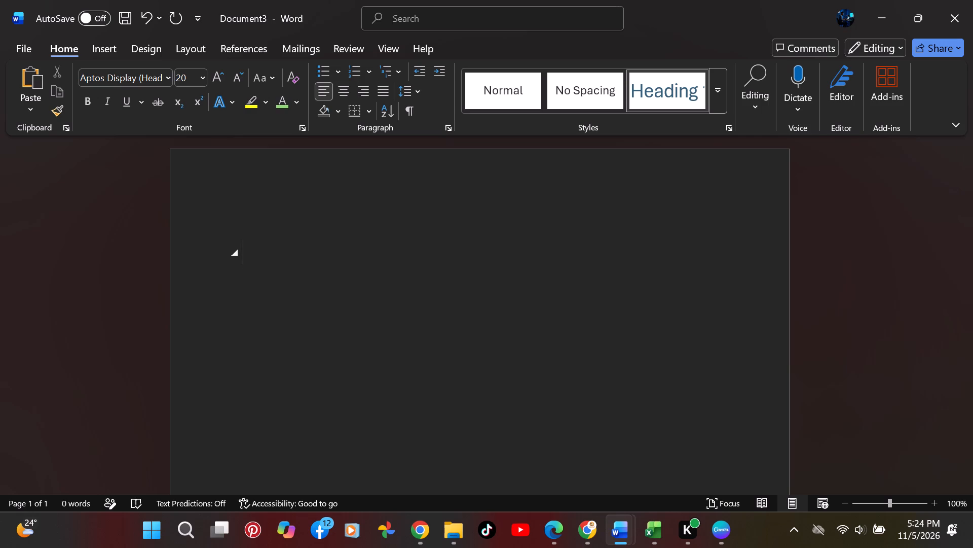
{"action": "key", "text": "p"}
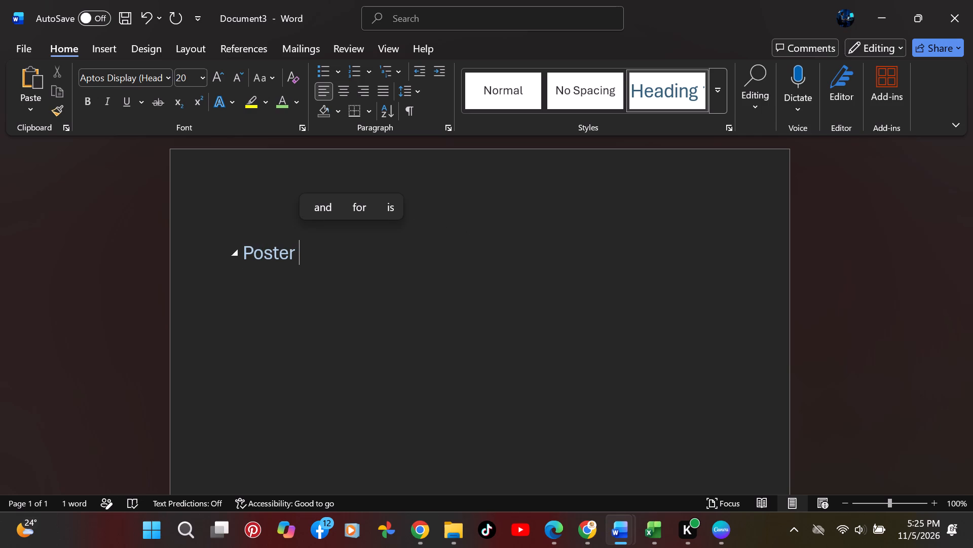
{"action": "type", "text": "ign"}
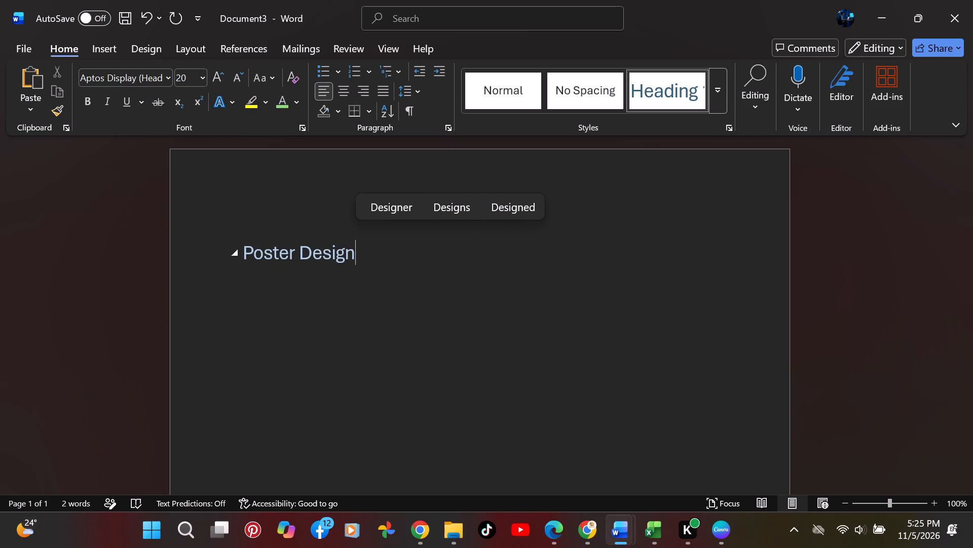
{"action": "left_click", "coordinate": [526, 81]}
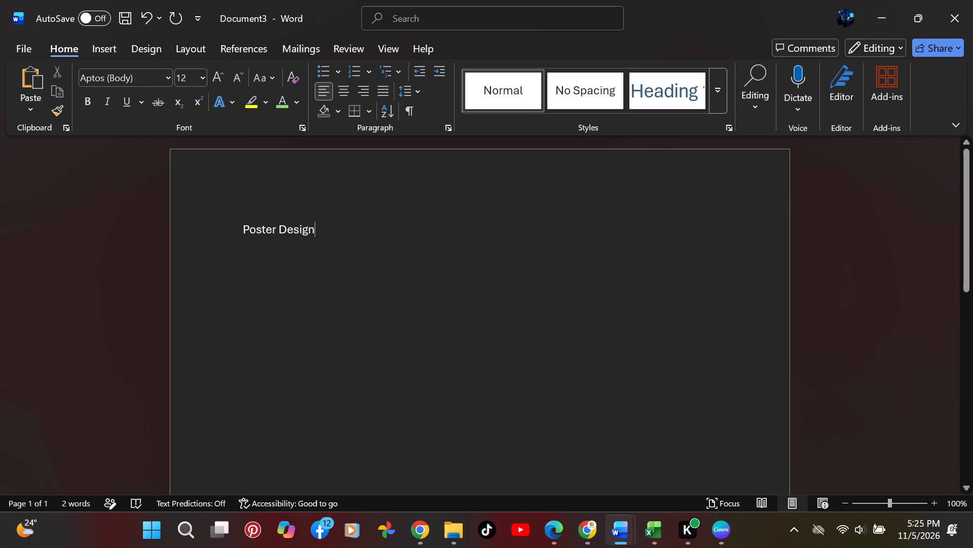
{"action": "key", "text": "Return"}
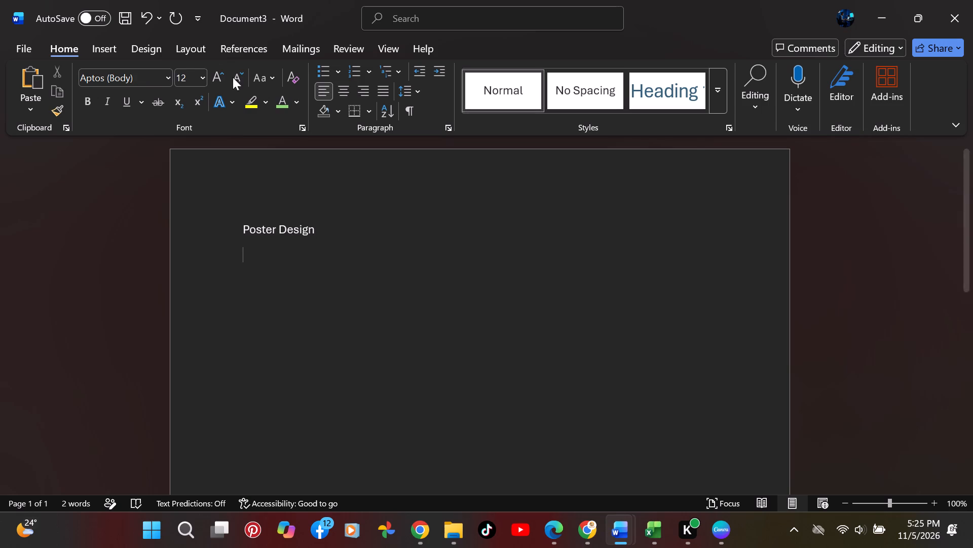
Add a bulleted list below the title with the items "Idea", "Type of poster" and "Execution".
{"action": "left_click", "coordinate": [328, 75]}
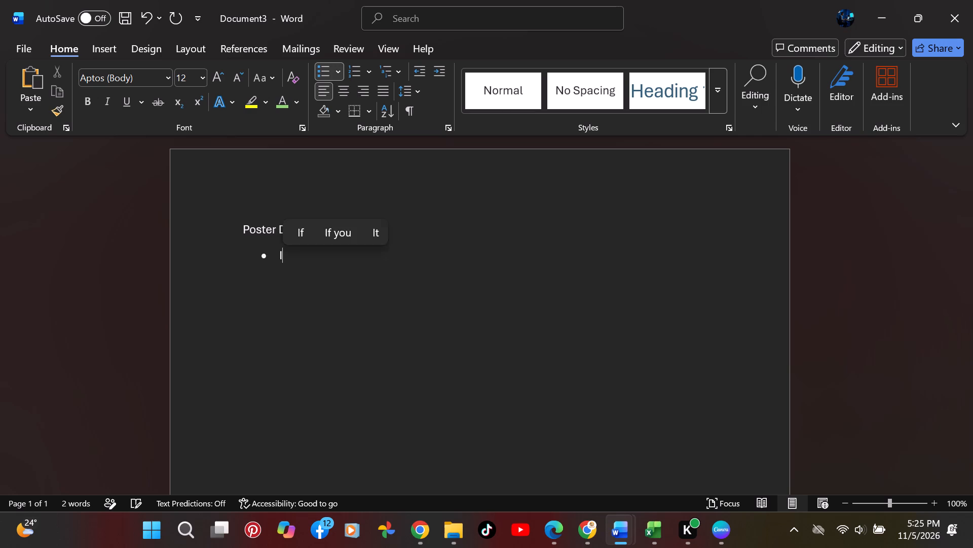
{"action": "key", "text": "BackSpace"}
{"action": "key", "text": "s"}
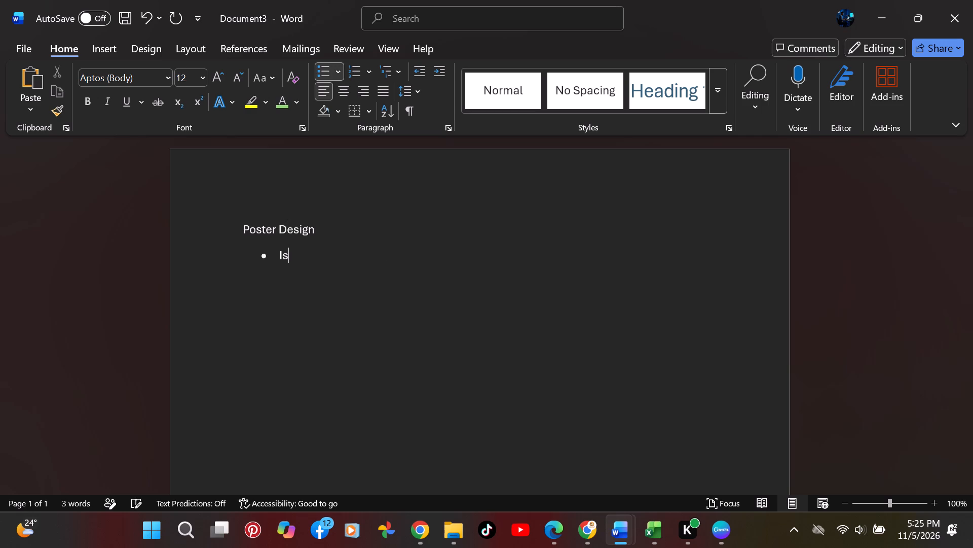
{"action": "key", "text": "BackSpace"}
{"action": "type", "text": "dea"}
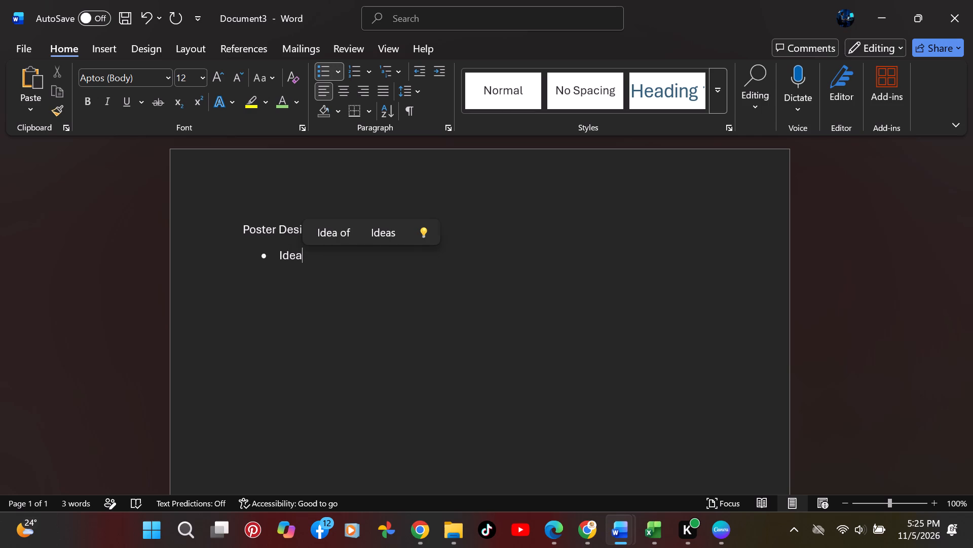
{"action": "key", "text": "Return"}
{"action": "type", "text": "ty"}
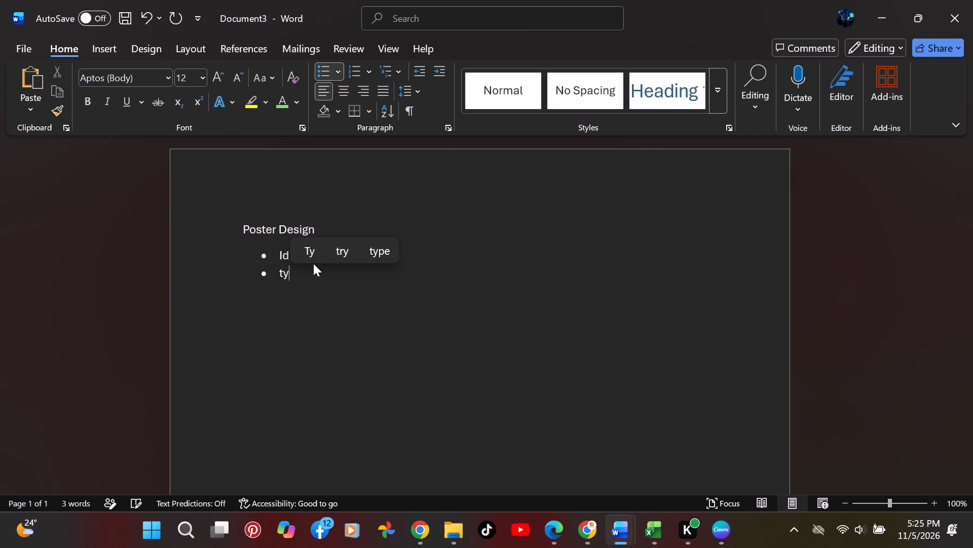
{"action": "type", "text": "pe"}
{"action": "key", "text": "space"}
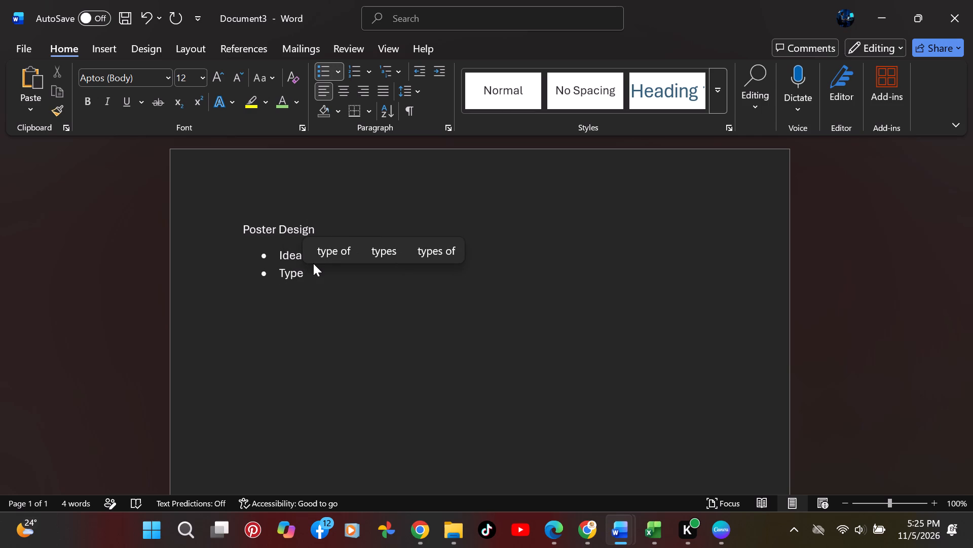
{"action": "type", "text": "of poster"}
{"action": "key", "text": "space"}
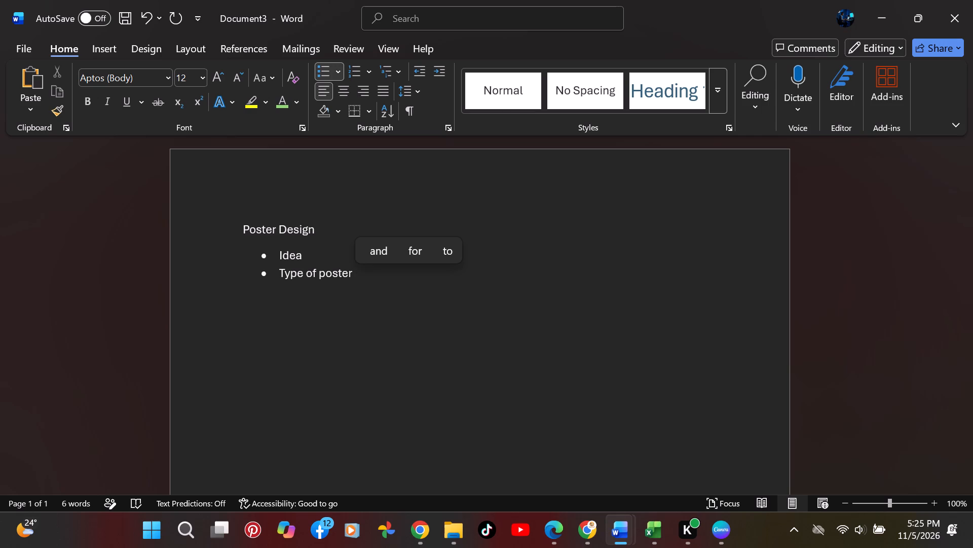
{"action": "key", "text": "Return"}
{"action": "left_click", "coordinate": [349, 245]}
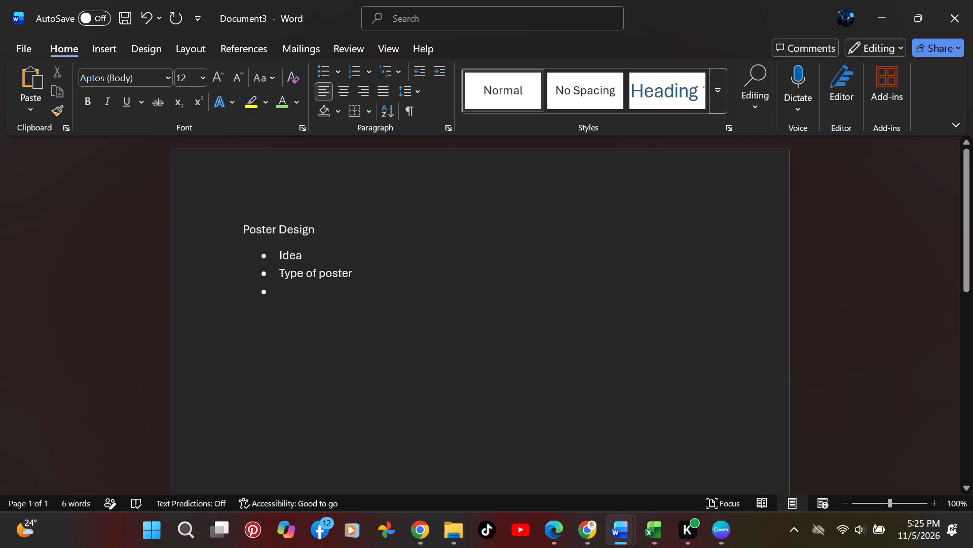
{"action": "left_click", "coordinate": [296, 293]}
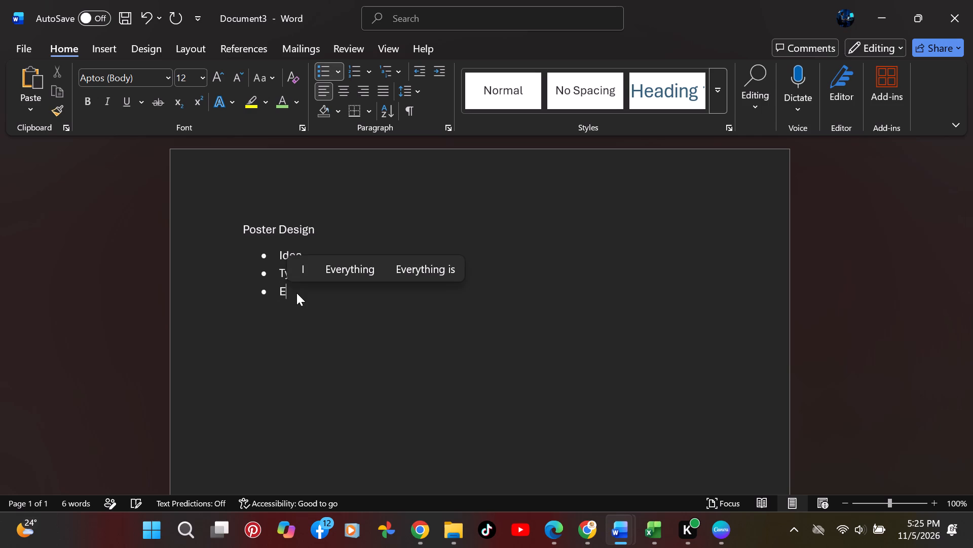
{"action": "type", "text": "xecution"}
{"action": "key", "text": "space"}
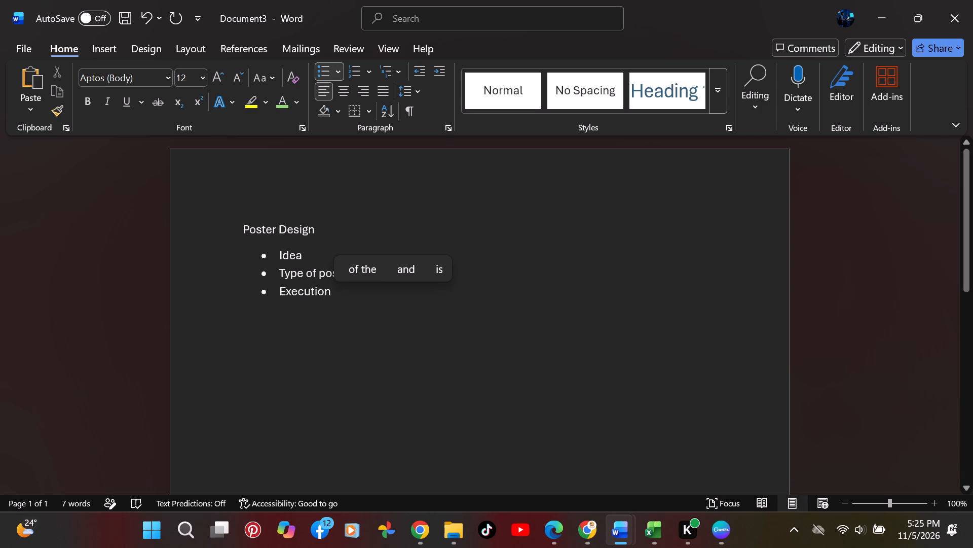
Append a dash after "Idea" in the first bullet.
{"action": "left_click", "coordinate": [312, 252]}
{"action": "key", "text": "space"}
{"action": "type", "text": "-"}
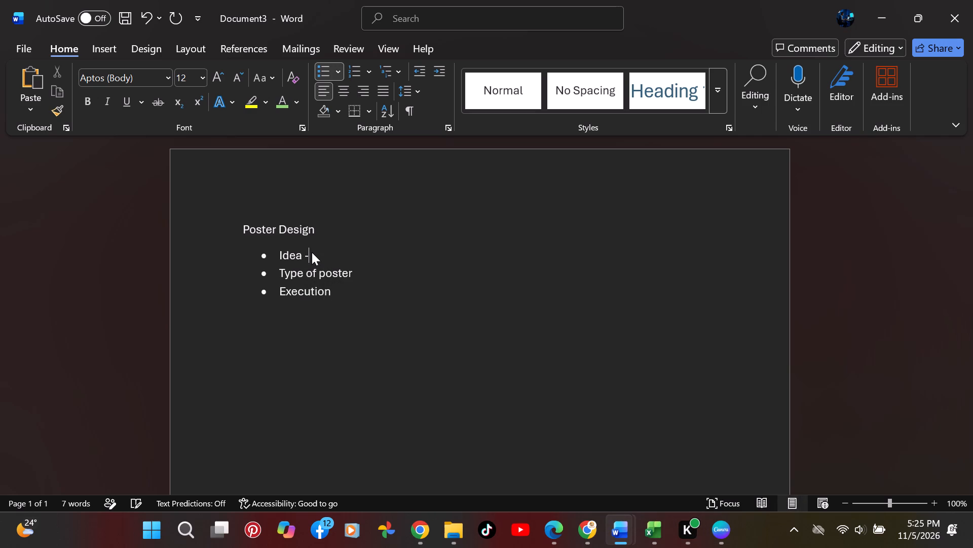
{"action": "key", "text": "space"}
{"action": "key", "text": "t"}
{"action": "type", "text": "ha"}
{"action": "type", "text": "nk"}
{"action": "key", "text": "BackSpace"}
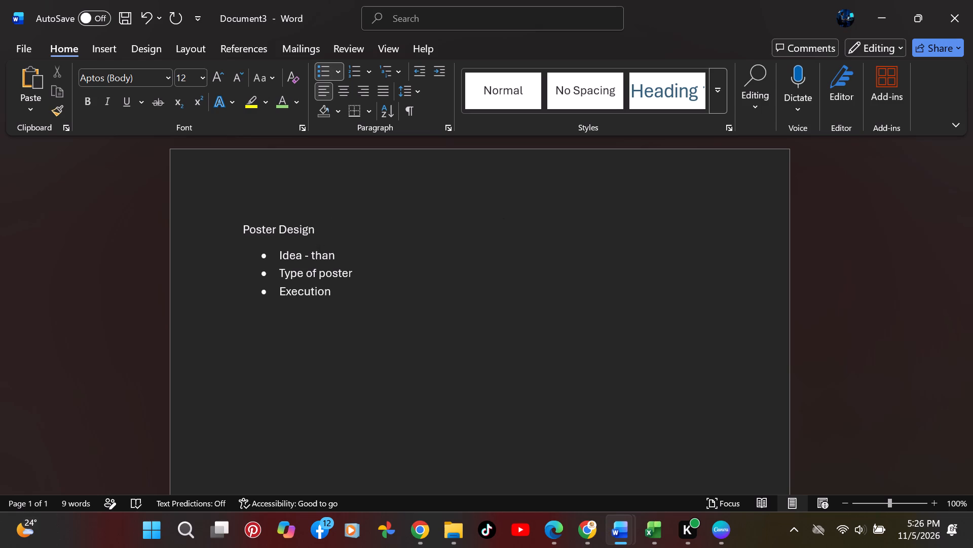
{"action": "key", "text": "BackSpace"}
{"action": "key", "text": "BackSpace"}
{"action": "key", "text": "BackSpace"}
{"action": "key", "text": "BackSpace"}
Extend the "Type of poster" bullet with "- appreciation poster".
{"action": "left_click", "coordinate": [364, 271]}
{"action": "type", "text": "- apprecia"}
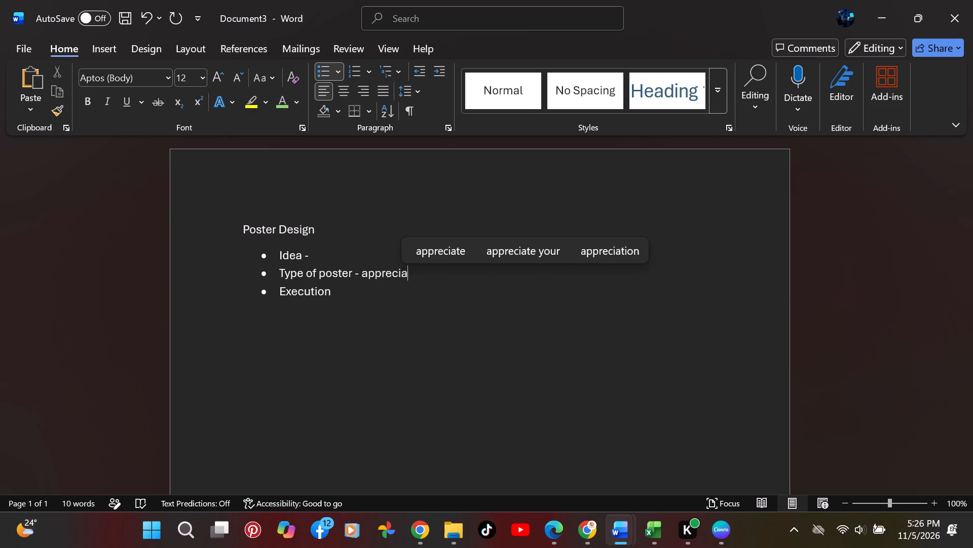
{"action": "type", "text": "tion poster"}
{"action": "key", "text": "space"}
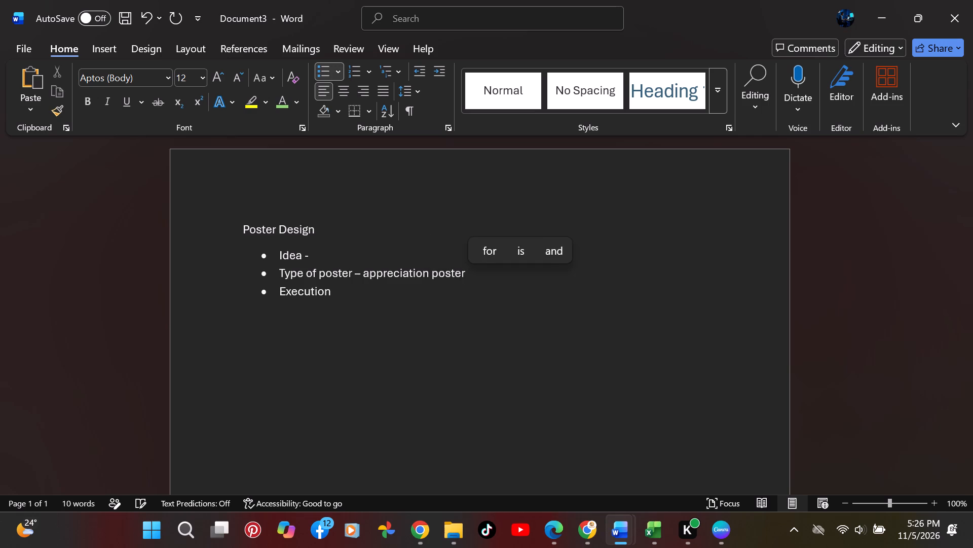
{"action": "left_click", "coordinate": [334, 256]}
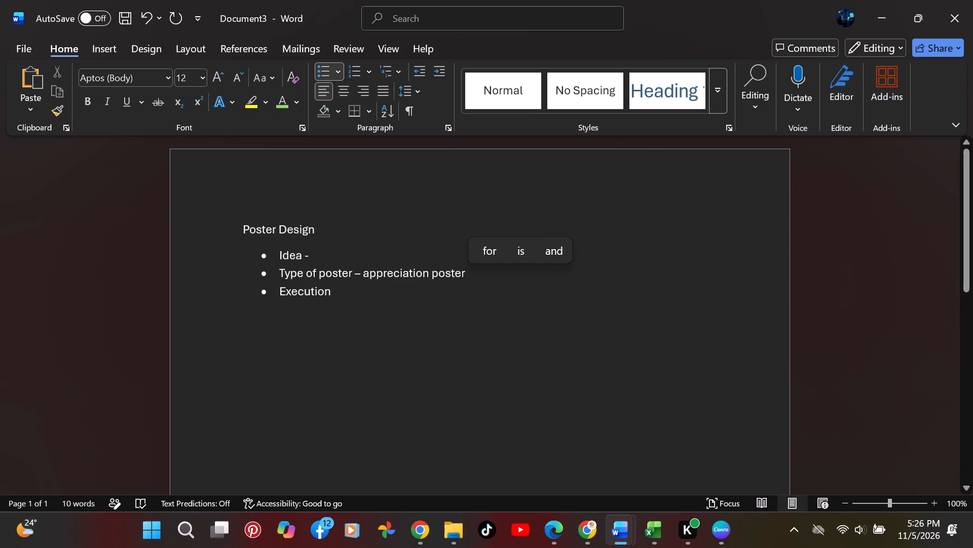
Switch to Canva and create a blank Instagram Post (4:5) design.
{"action": "type", "text": "ista"}
{"action": "type", "text": "gra"}
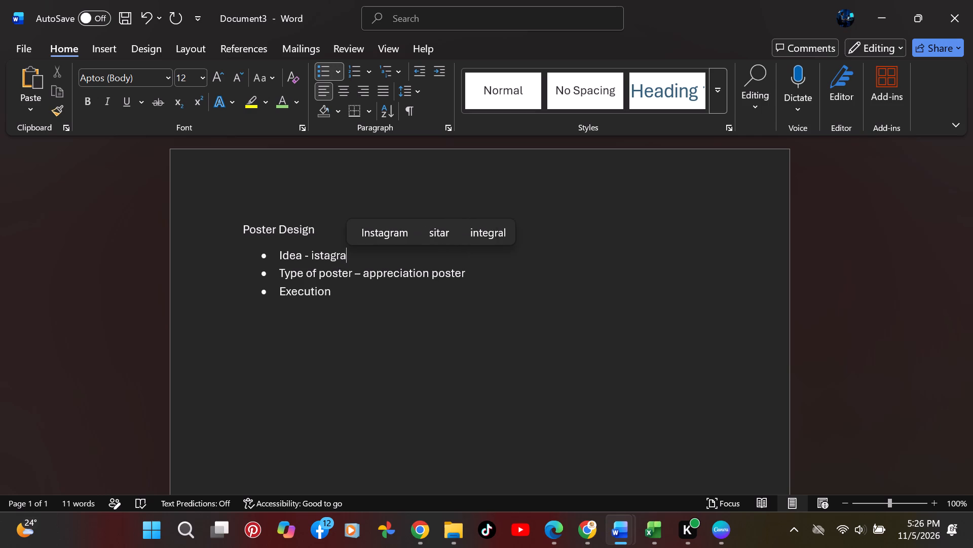
Remove the unfinished word "istagra" after the dash in the "Idea" bullet.
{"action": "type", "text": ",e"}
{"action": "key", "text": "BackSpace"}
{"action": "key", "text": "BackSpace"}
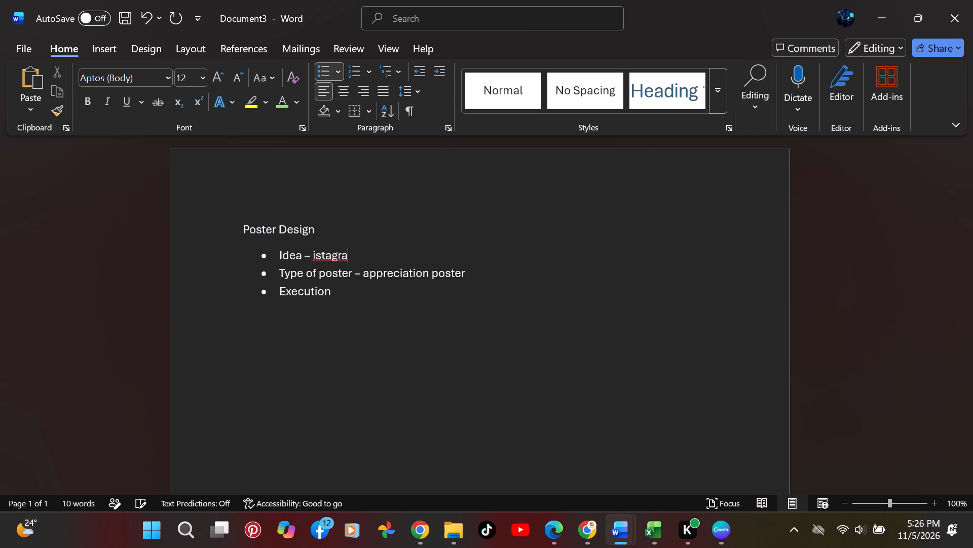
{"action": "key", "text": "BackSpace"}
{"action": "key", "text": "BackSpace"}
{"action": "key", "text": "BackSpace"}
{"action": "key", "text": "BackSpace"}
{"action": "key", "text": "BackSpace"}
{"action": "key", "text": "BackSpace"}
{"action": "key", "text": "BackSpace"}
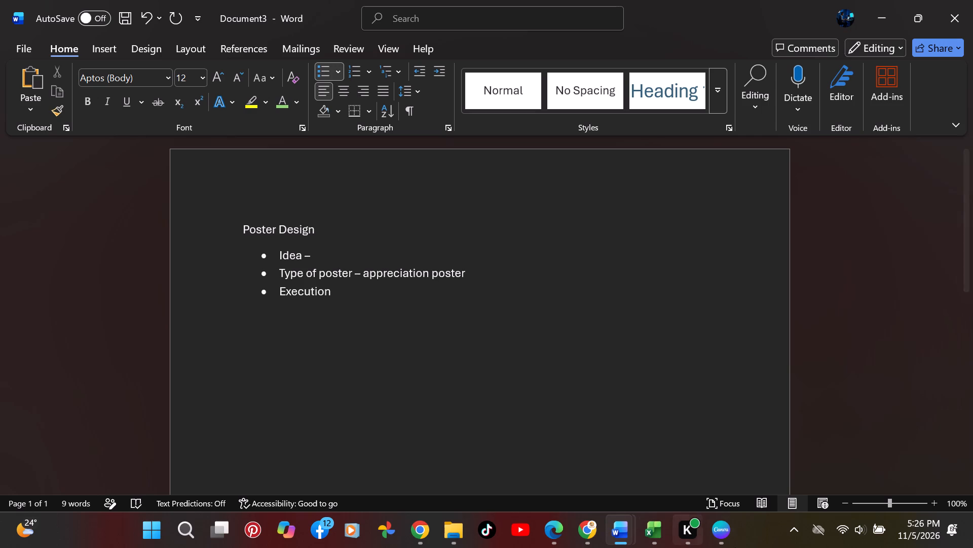
Switch to Canva and create a blank Instagram Post (4:5) design.
{"action": "left_click", "coordinate": [733, 529]}
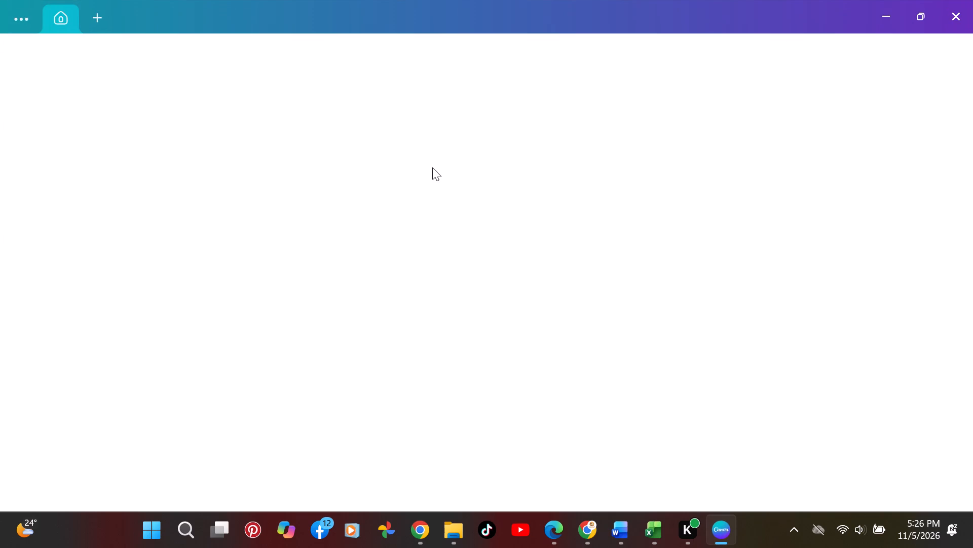
{"action": "left_click", "coordinate": [89, 22]}
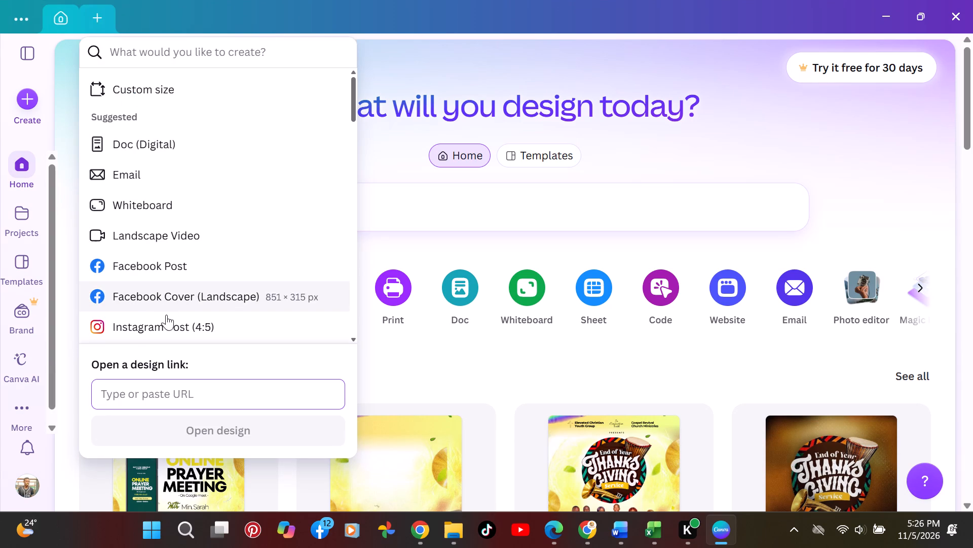
{"action": "left_click", "coordinate": [168, 318]}
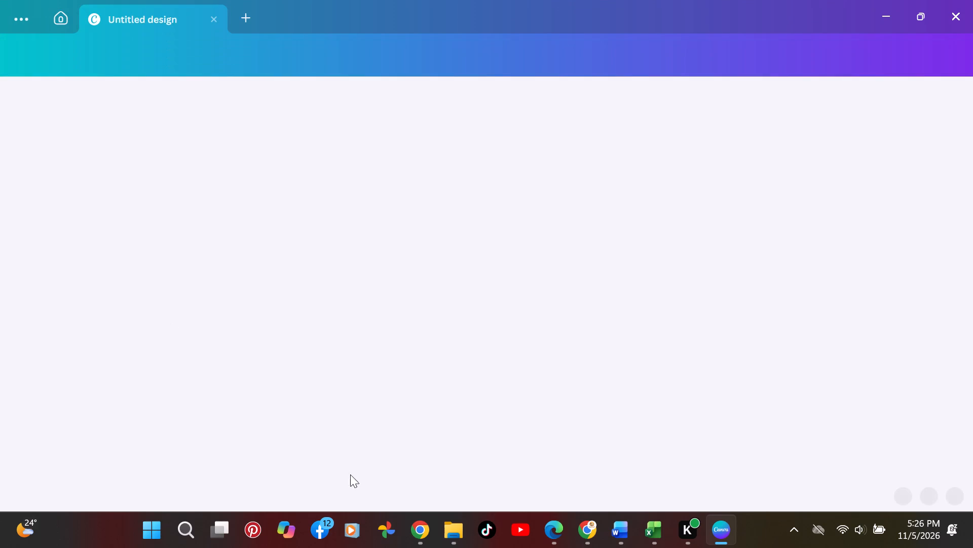
Switch to Pinterest and begin a search starting with "app".
{"action": "left_click", "coordinate": [259, 527]}
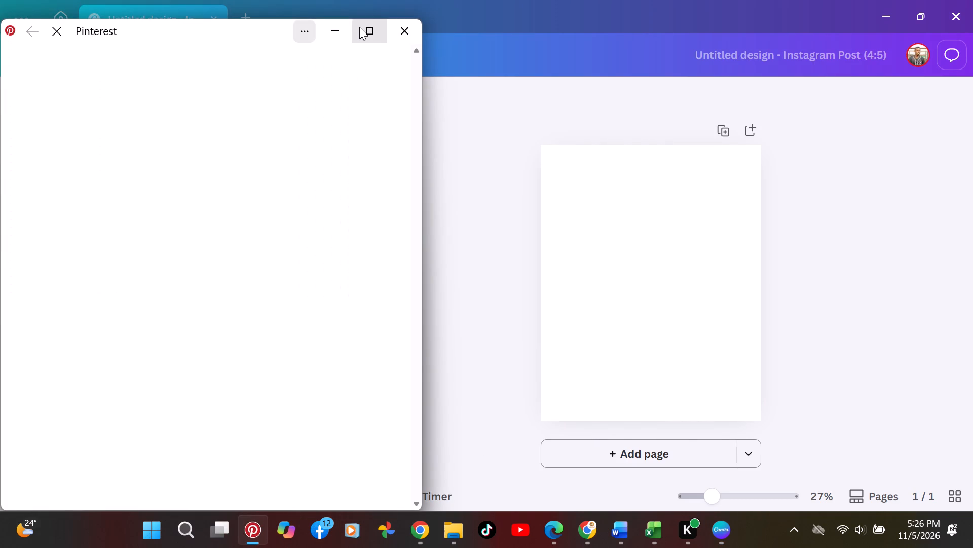
{"action": "left_click", "coordinate": [275, 70]}
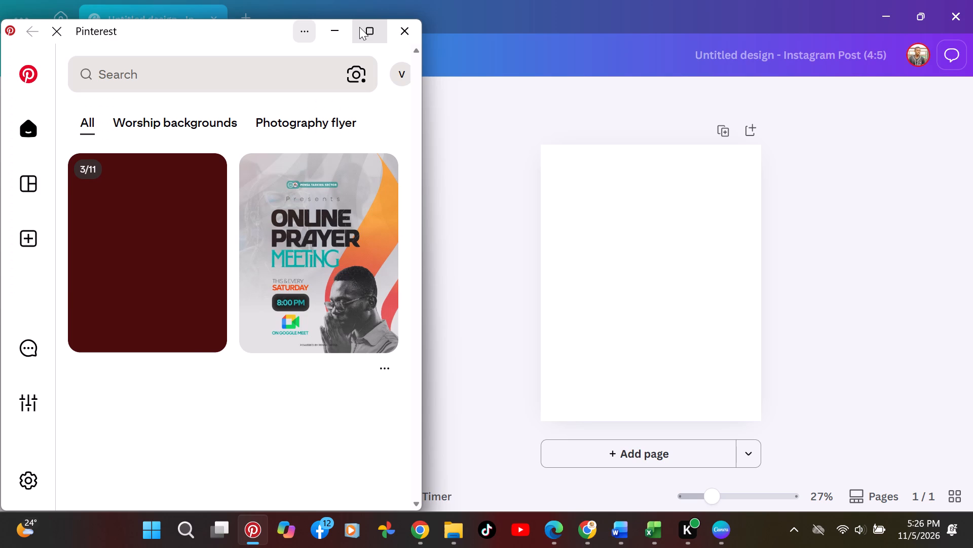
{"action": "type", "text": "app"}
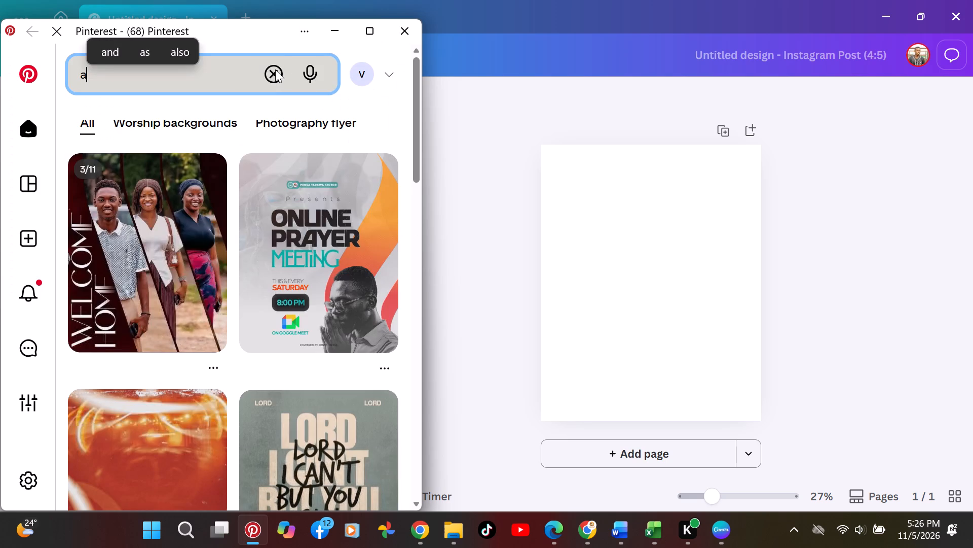
Search Pinterest for "appreciation flyer design" and enlarge the window to full screen.
{"action": "type", "text": "reciation"}
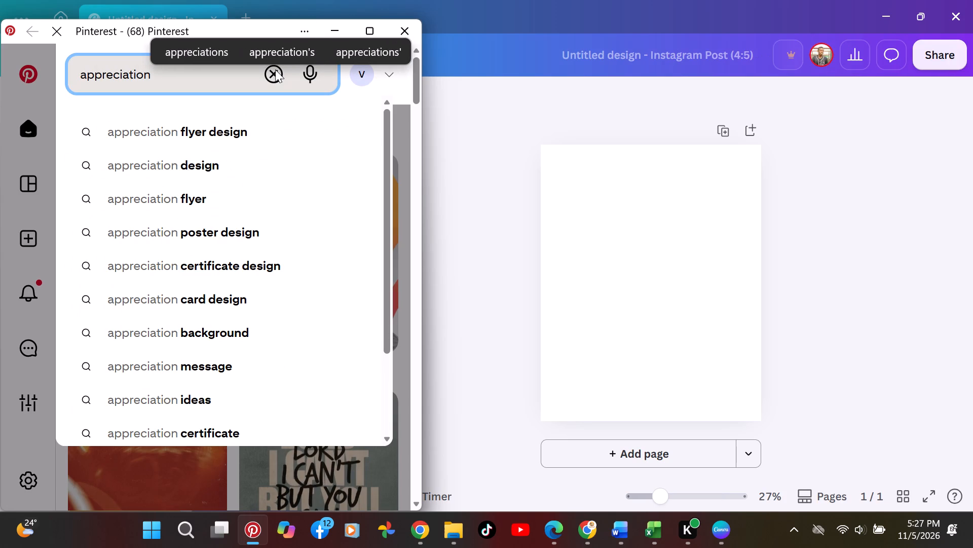
{"action": "left_click", "coordinate": [198, 138]}
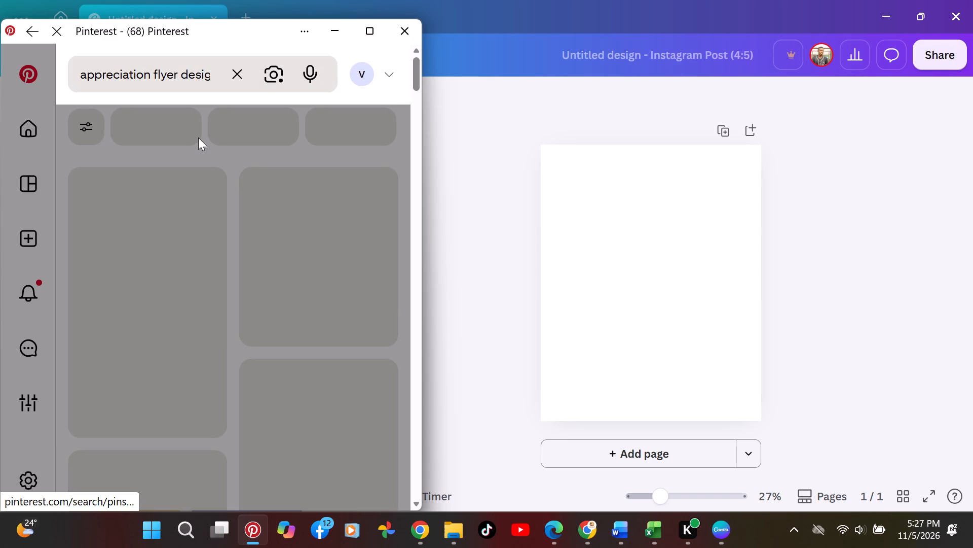
{"action": "left_click", "coordinate": [379, 40]}
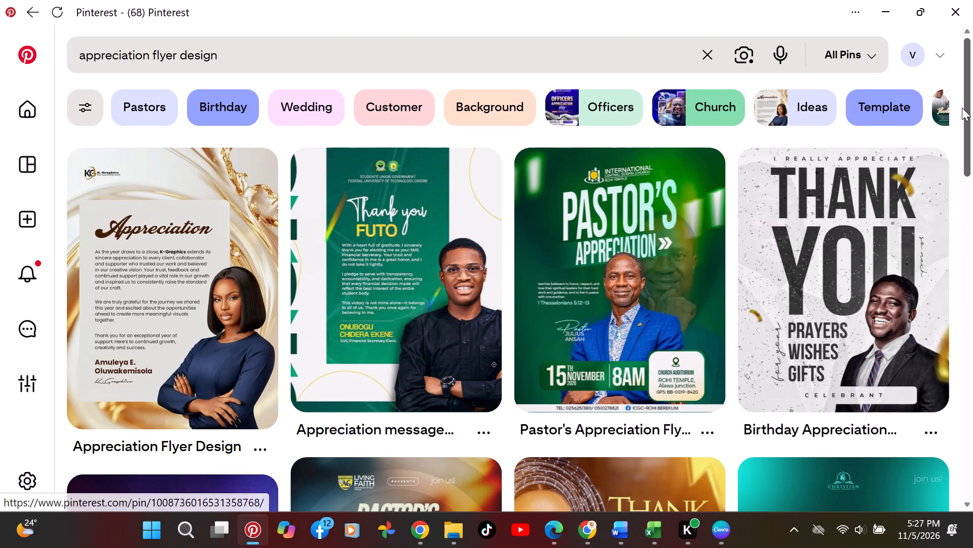
Browse the appreciation flyer results for layout, colour and typography ideas for the poster.
{"action": "left_click_drag", "start_coordinate": [962, 107], "coordinate": [962, 113]}
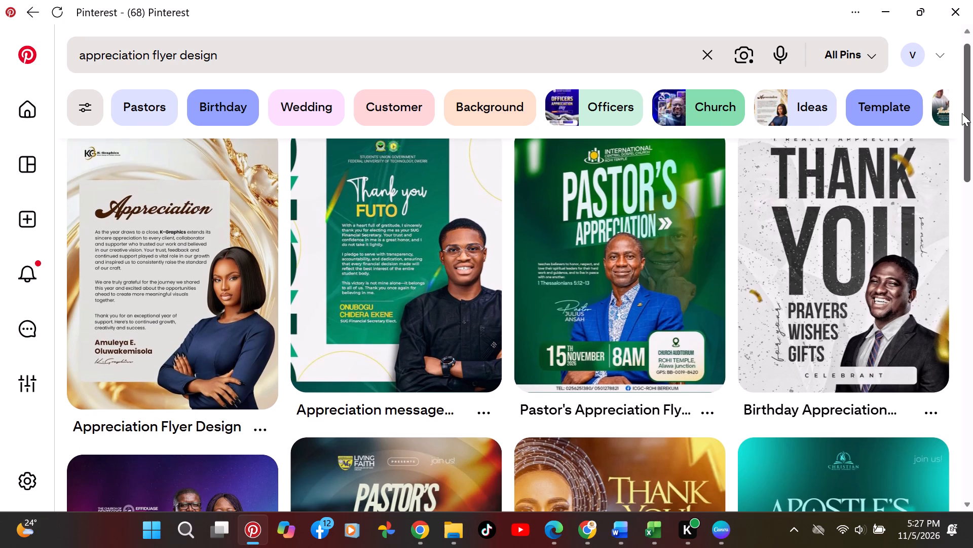
{"action": "left_click_drag", "start_coordinate": [962, 113], "coordinate": [952, 196]}
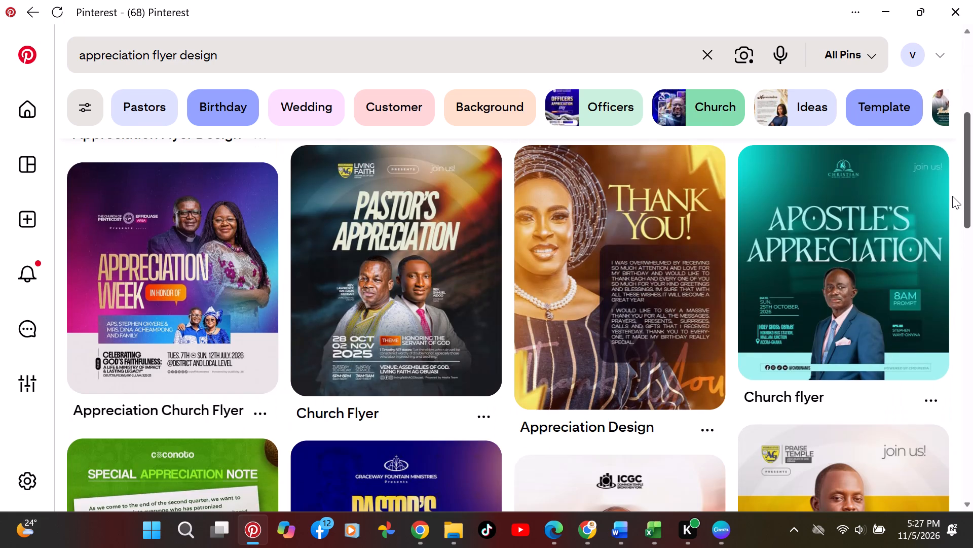
{"action": "left_click_drag", "start_coordinate": [952, 196], "coordinate": [961, 257]}
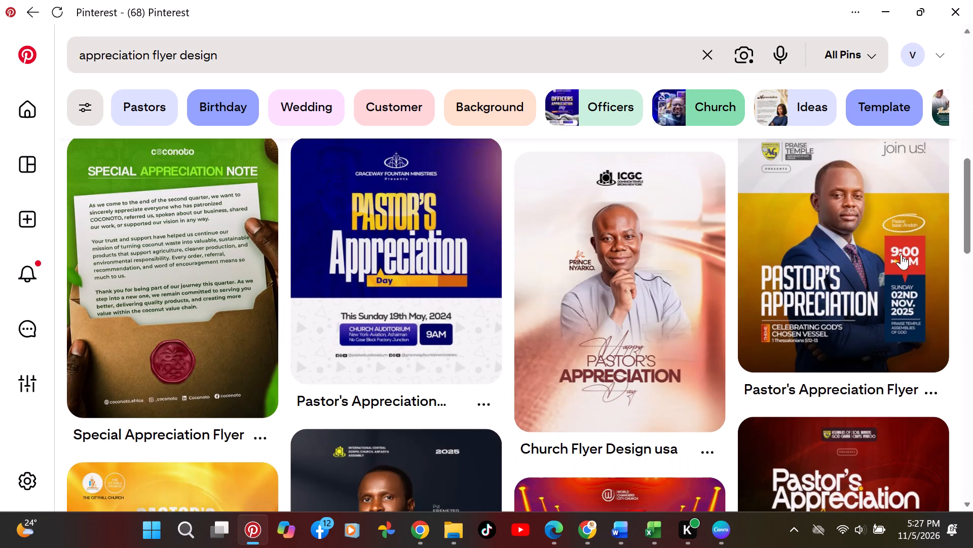
{"action": "left_click_drag", "start_coordinate": [968, 163], "coordinate": [967, 238]}
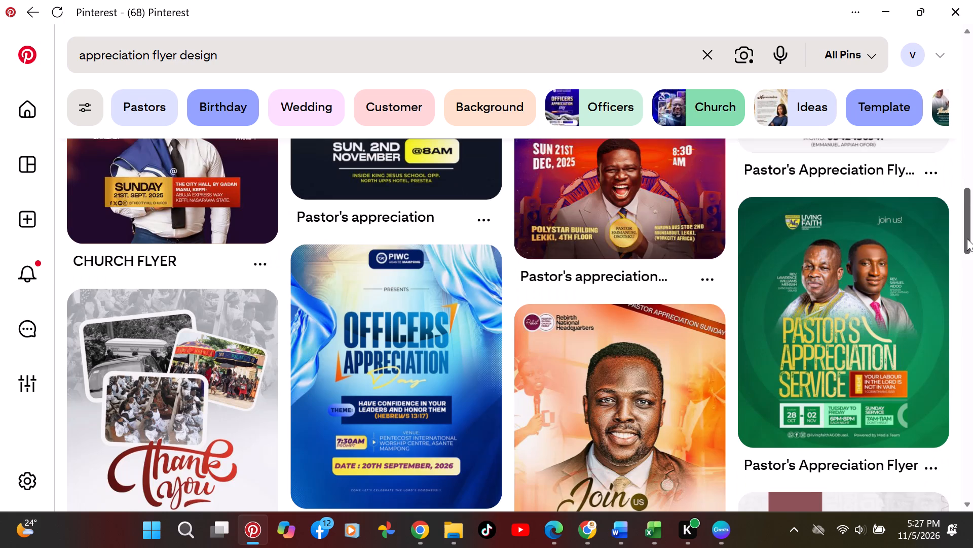
{"action": "left_click_drag", "start_coordinate": [967, 238], "coordinate": [967, 248]}
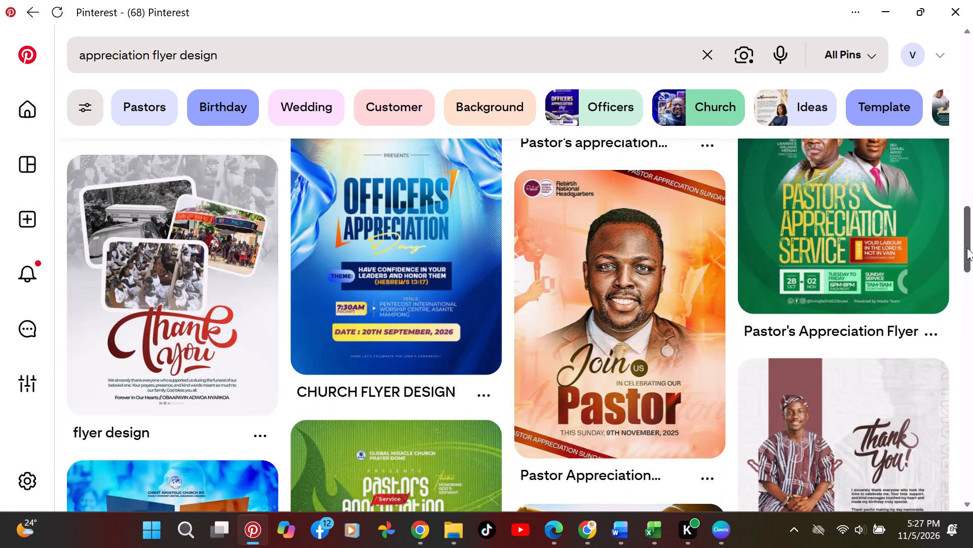
{"action": "left_click_drag", "start_coordinate": [967, 245], "coordinate": [967, 278]}
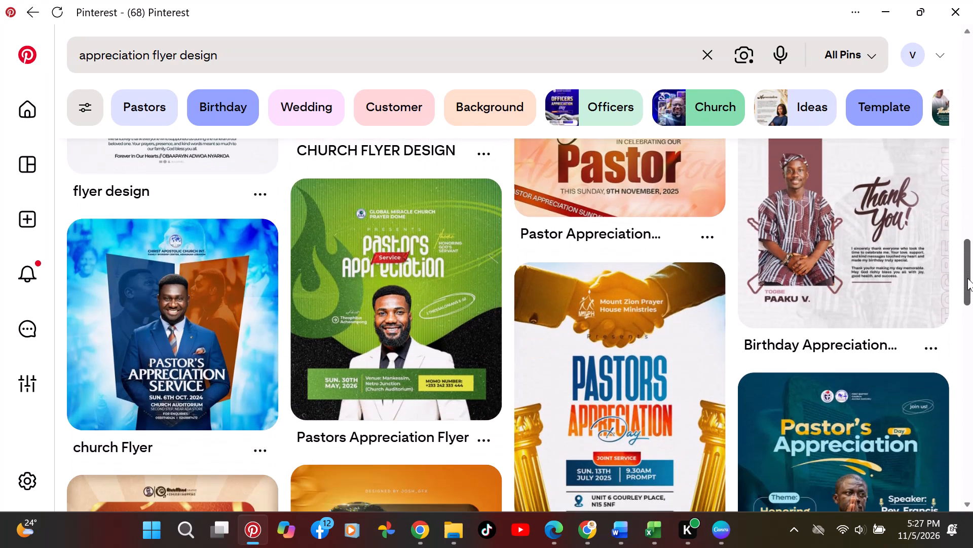
{"action": "left_click_drag", "start_coordinate": [967, 278], "coordinate": [967, 307]}
{"action": "left_click_drag", "start_coordinate": [968, 291], "coordinate": [969, 361]}
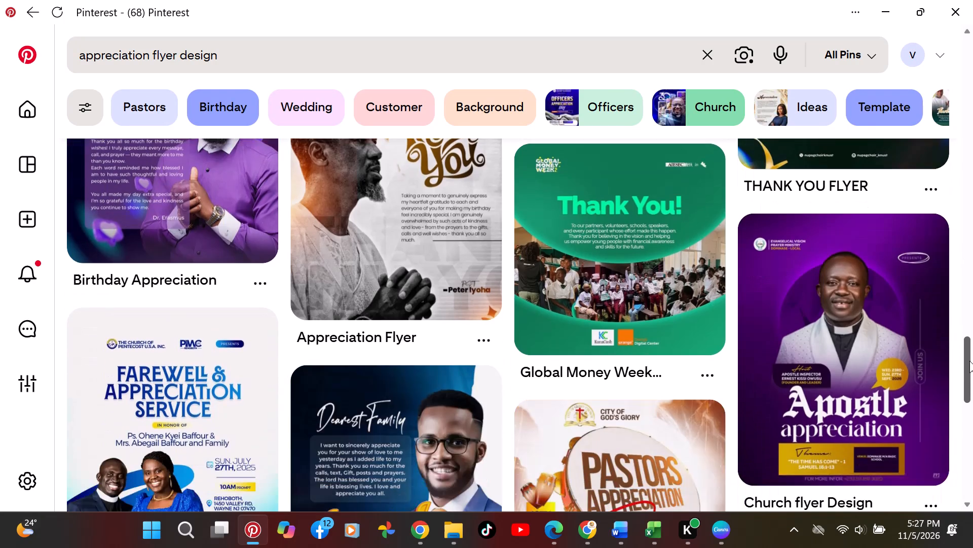
{"action": "left_click_drag", "start_coordinate": [969, 361], "coordinate": [972, 426]}
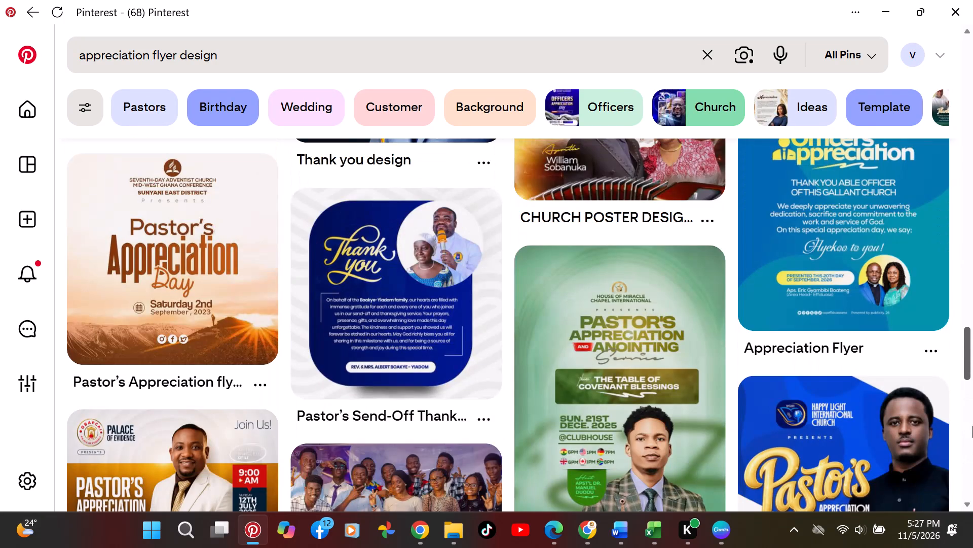
{"action": "left_click_drag", "start_coordinate": [972, 426], "coordinate": [972, 436]}
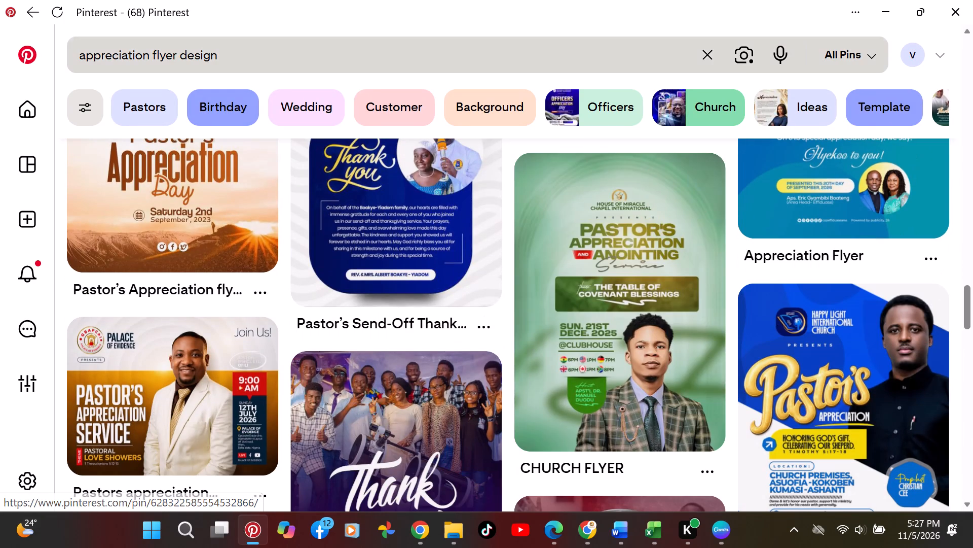
Change the Pinterest search to "thank you flyer design templates".
{"action": "left_click_drag", "start_coordinate": [150, 60], "coordinate": [72, 45]}
{"action": "type", "text": "than"}
{"action": "key", "text": "k"}
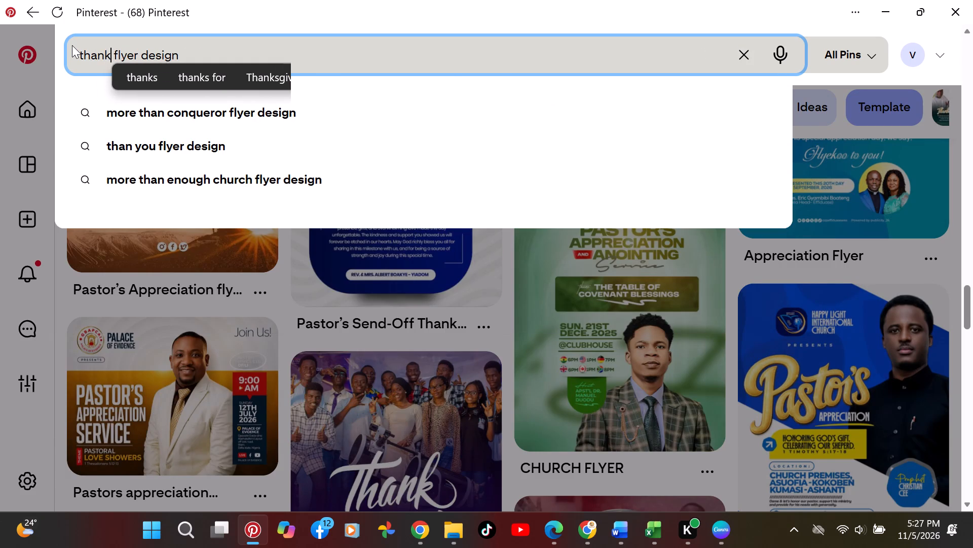
{"action": "left_click", "coordinate": [268, 120]}
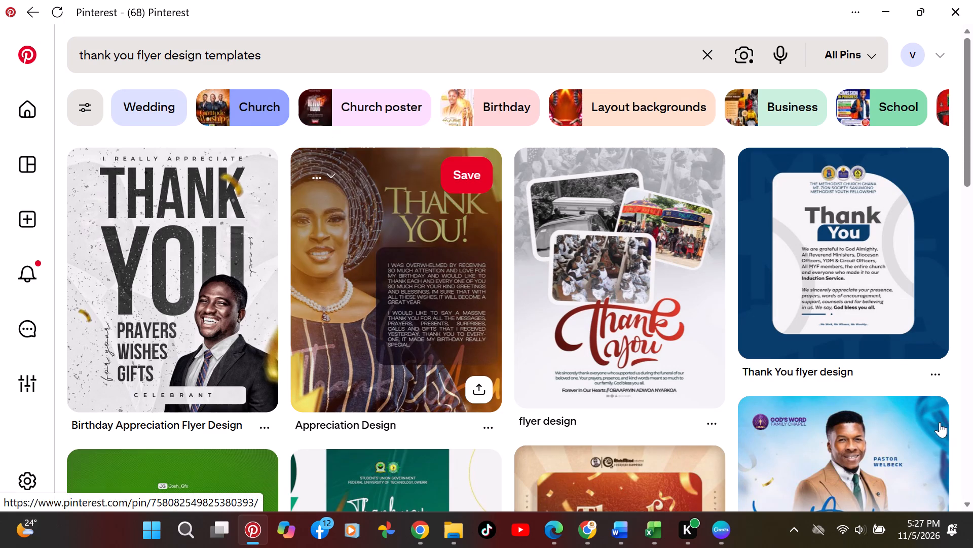
Browse the thank-you flyer templates, comparing their layouts, lettering and message placement for a suitable reference.
{"action": "left_click", "coordinate": [965, 505]}
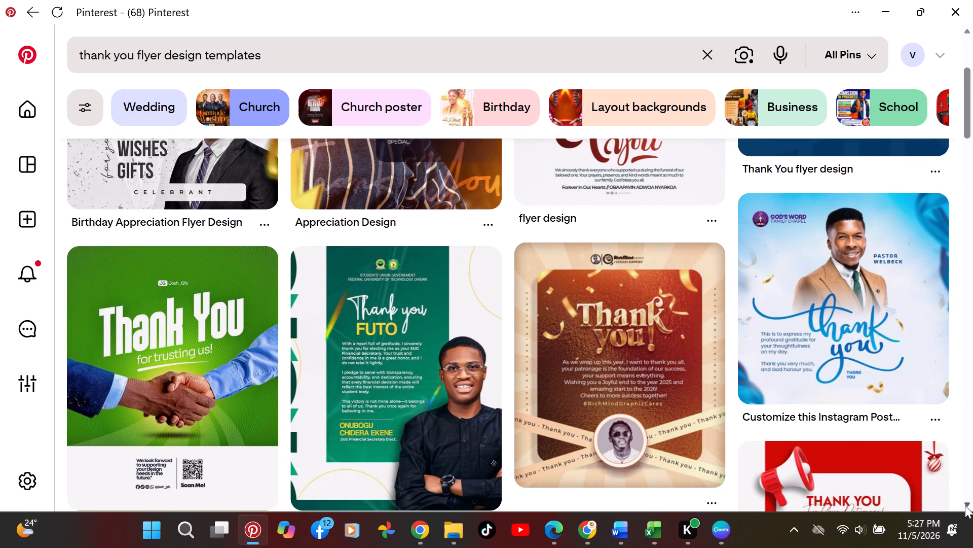
{"action": "double_click", "coordinate": [965, 505]}
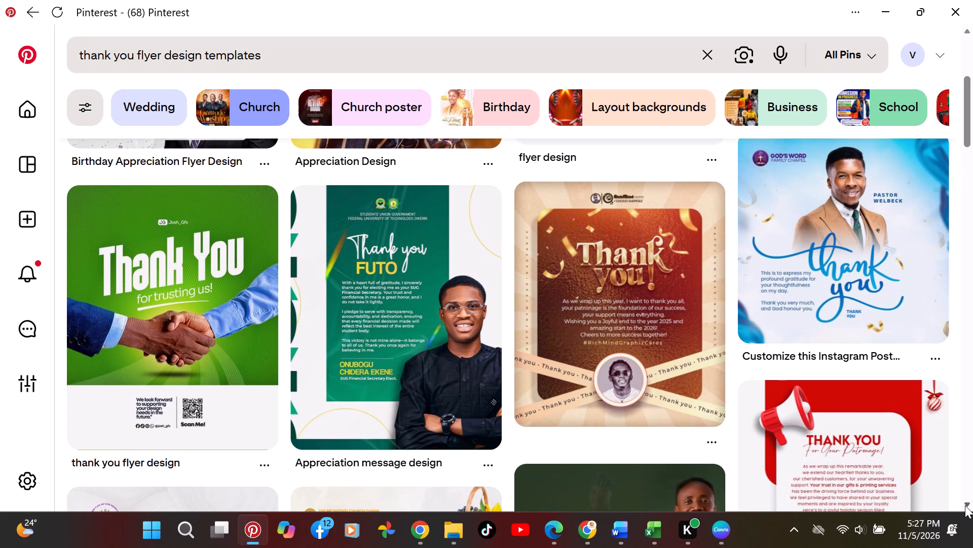
{"action": "double_click", "coordinate": [965, 505]}
{"action": "left_click", "coordinate": [965, 505]}
{"action": "double_click", "coordinate": [965, 505]}
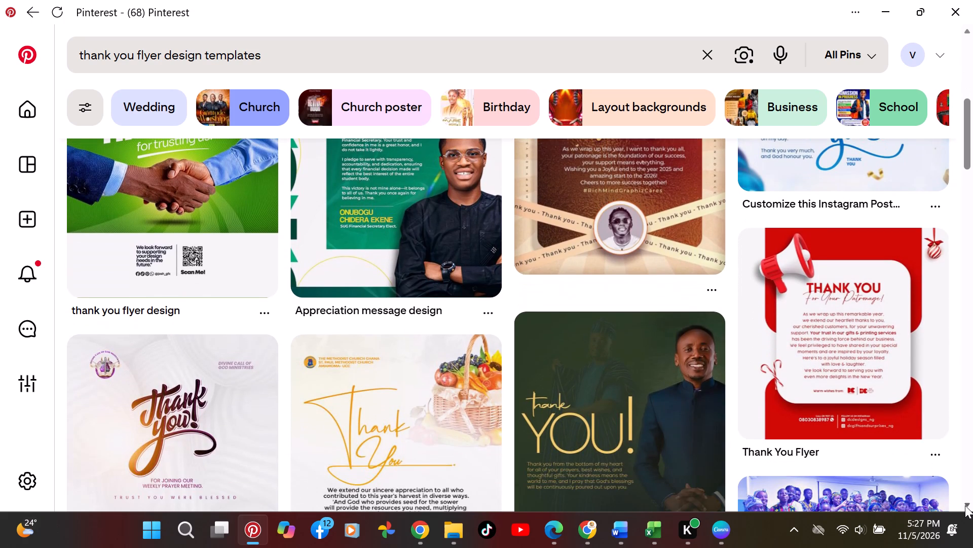
{"action": "double_click", "coordinate": [965, 505]}
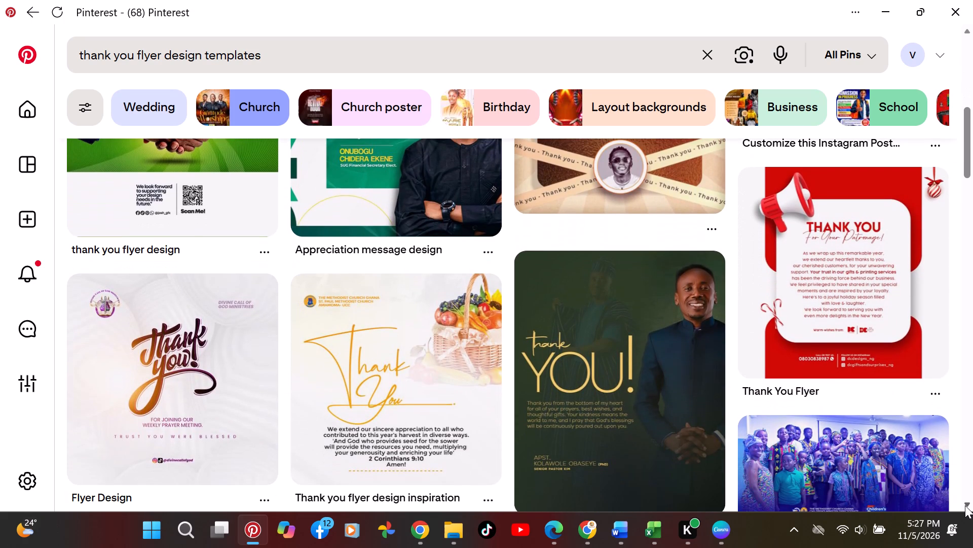
{"action": "left_click", "coordinate": [965, 505]}
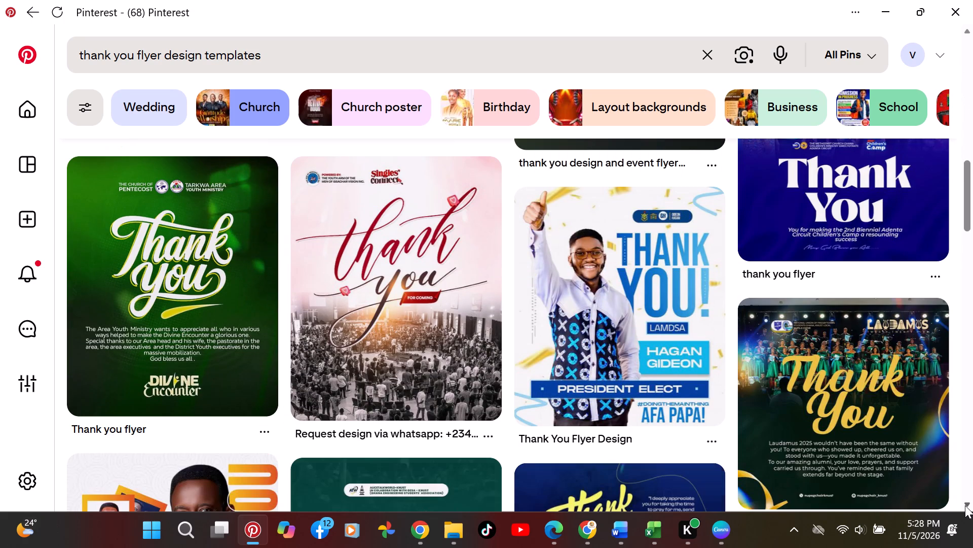
{"action": "left_click", "coordinate": [965, 505]}
{"action": "left_click", "coordinate": [965, 505]}
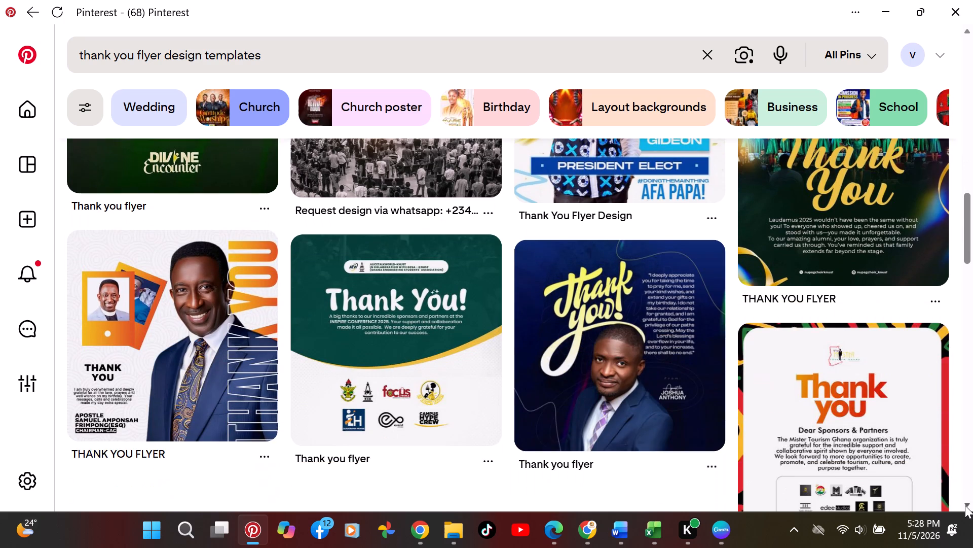
{"action": "left_click", "coordinate": [965, 505]}
{"action": "left_click", "coordinate": [965, 505]}
{"action": "left_click", "coordinate": [965, 505]}
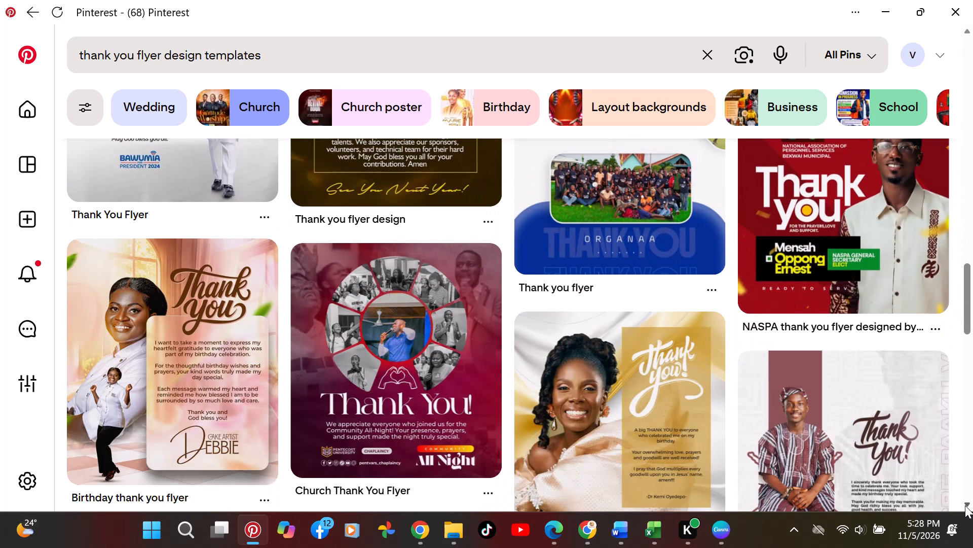
{"action": "left_click_drag", "start_coordinate": [967, 302], "coordinate": [967, 252]}
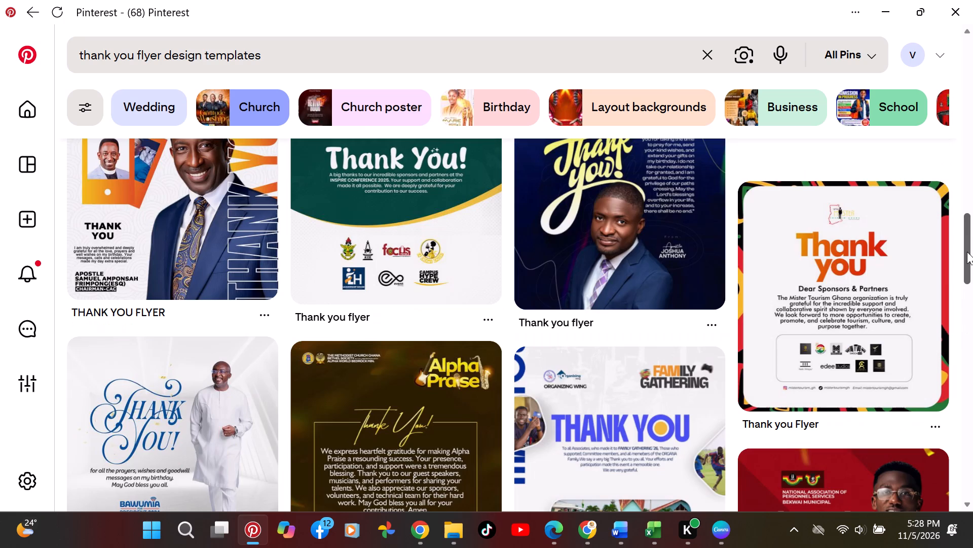
{"action": "left_click_drag", "start_coordinate": [967, 252], "coordinate": [970, 325]}
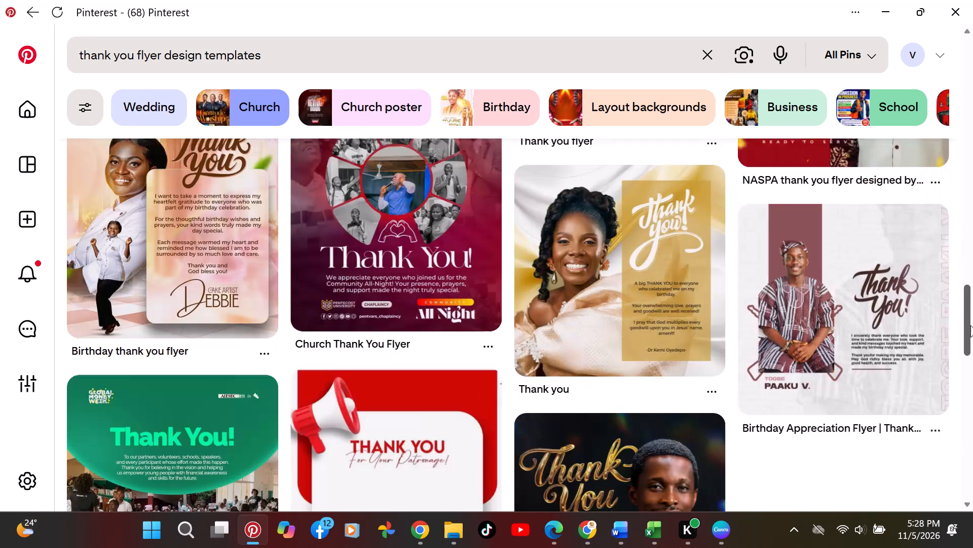
{"action": "left_click_drag", "start_coordinate": [970, 325], "coordinate": [972, 295]}
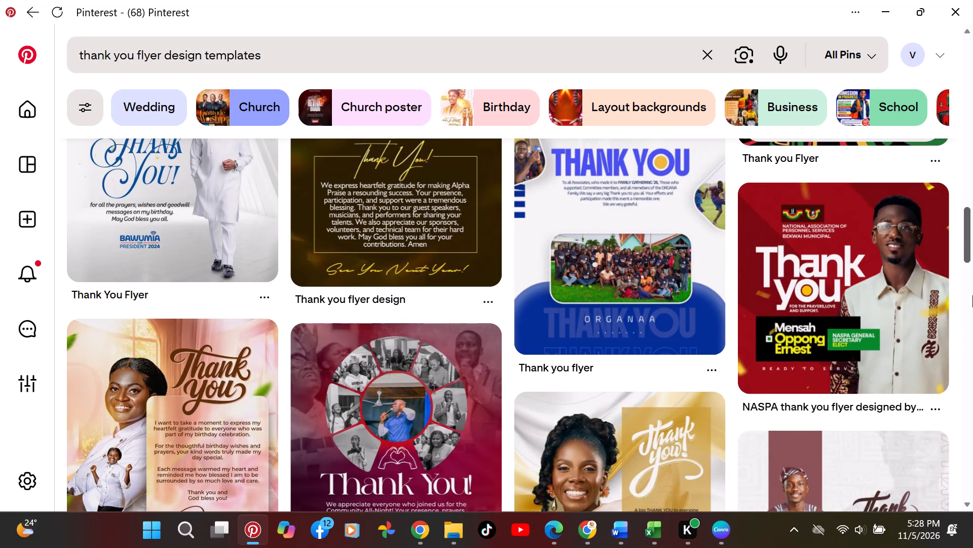
{"action": "left_click_drag", "start_coordinate": [972, 295], "coordinate": [972, 281]}
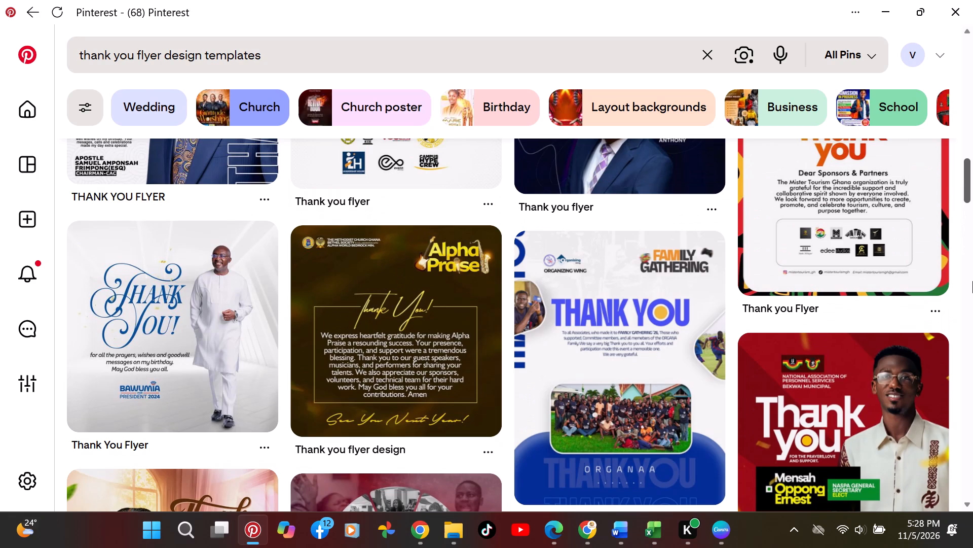
Open the brown-and-gold Alpha Praise "Thank you flyer design" pin and download its image.
{"action": "left_click", "coordinate": [423, 350]}
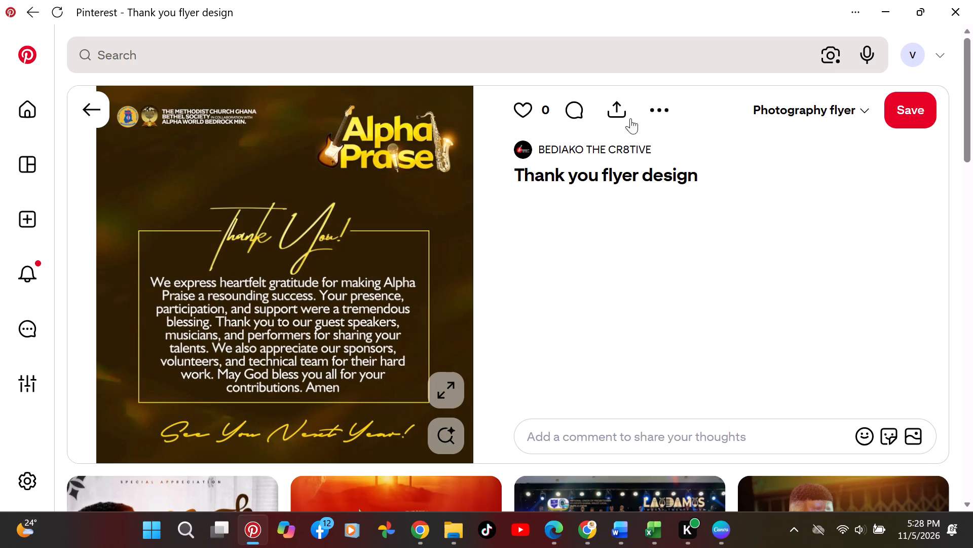
{"action": "left_click", "coordinate": [665, 102]}
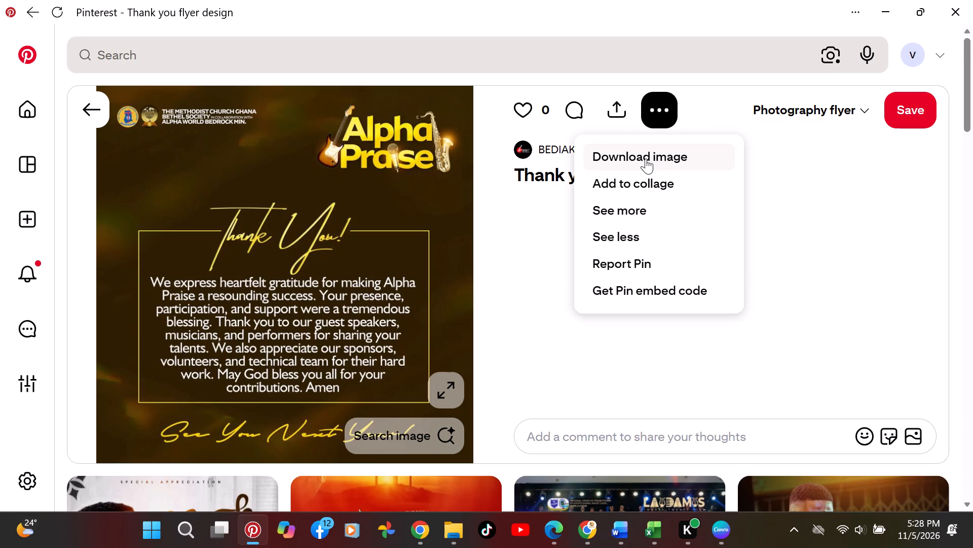
{"action": "left_click", "coordinate": [646, 157]}
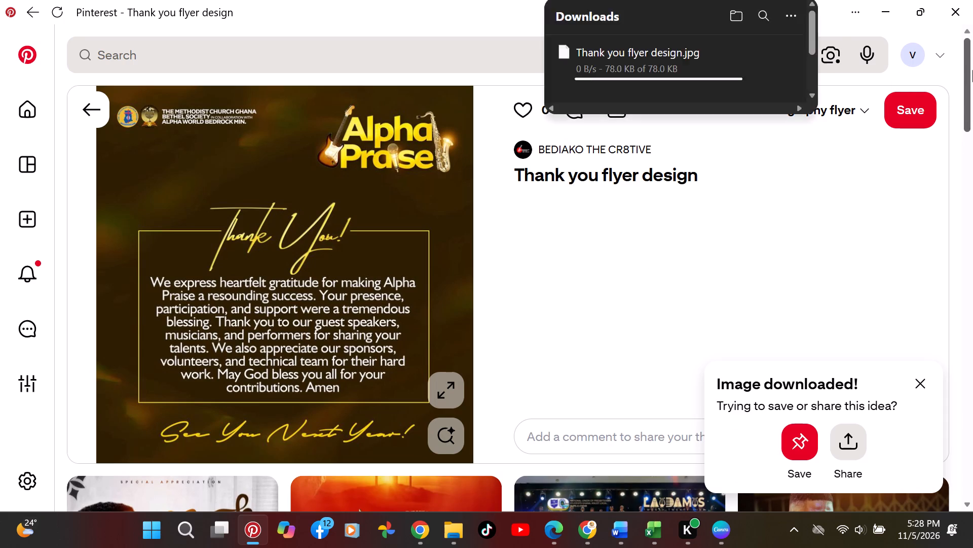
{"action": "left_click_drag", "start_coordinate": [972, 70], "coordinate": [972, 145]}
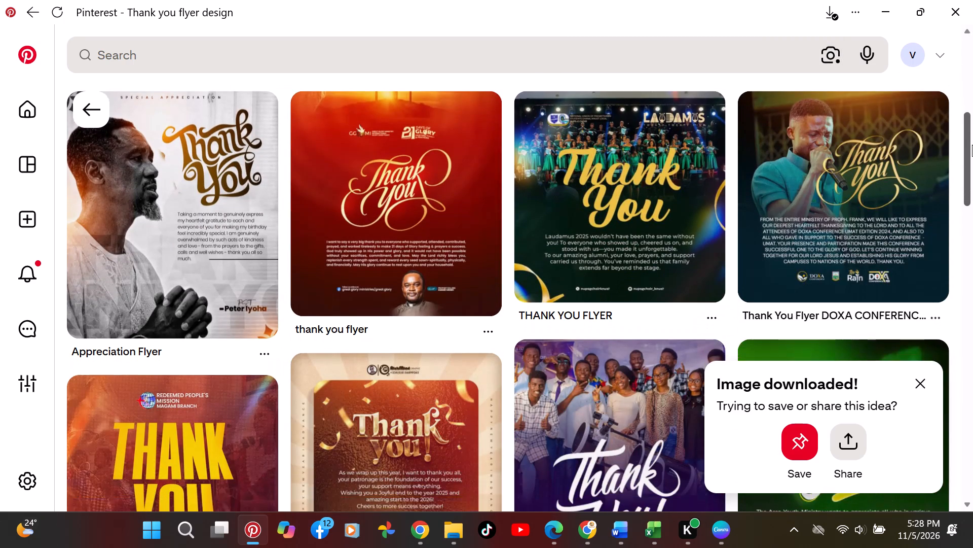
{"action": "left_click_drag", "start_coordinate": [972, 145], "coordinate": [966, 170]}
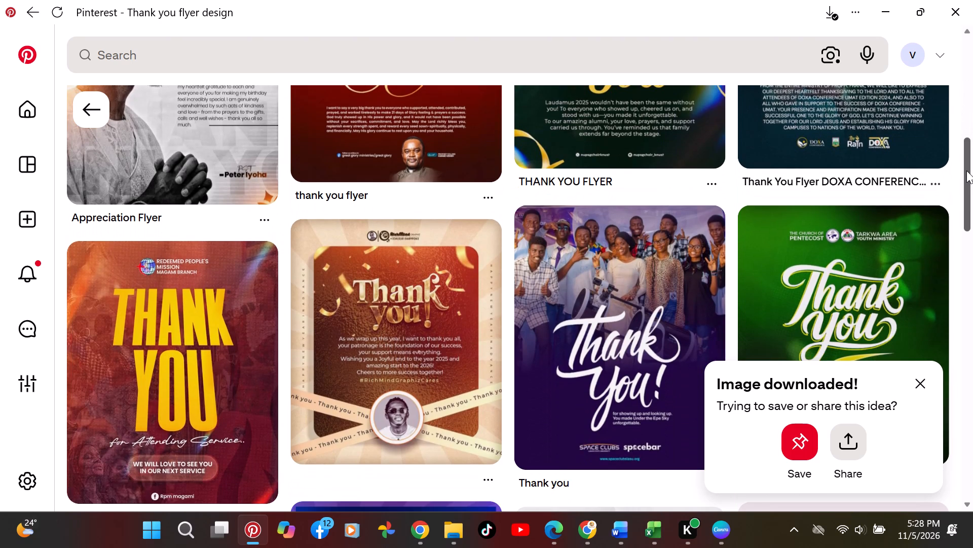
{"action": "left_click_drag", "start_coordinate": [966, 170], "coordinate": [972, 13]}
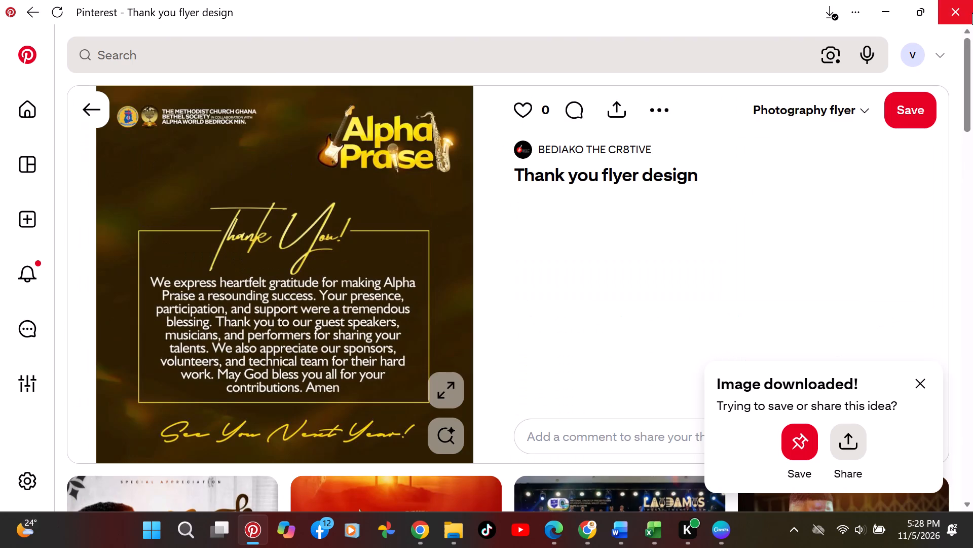
Switch to Canva, upload the downloaded "Thank you flyer design" image to Magic Layers, and open the layered design in the editor.
{"action": "left_click", "coordinate": [879, 12]}
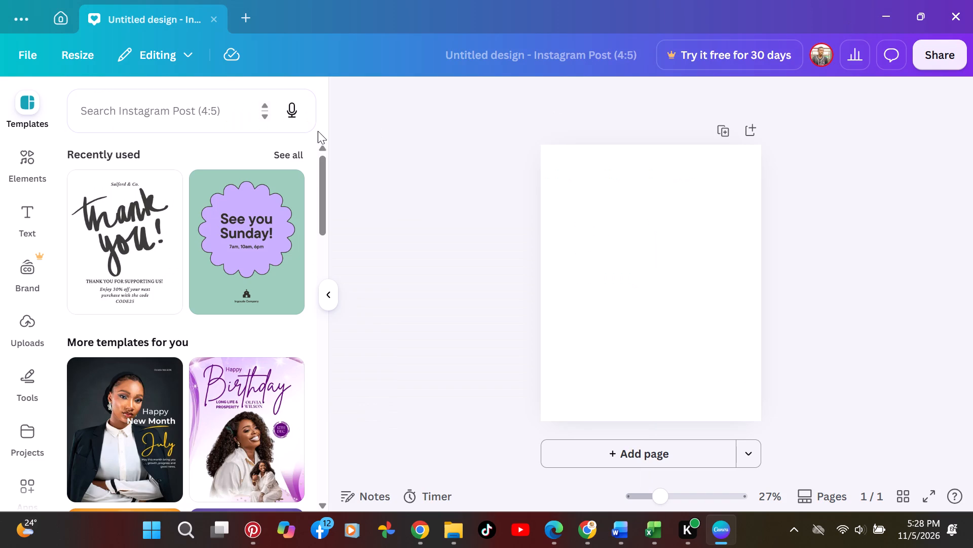
{"action": "left_click", "coordinate": [61, 23]}
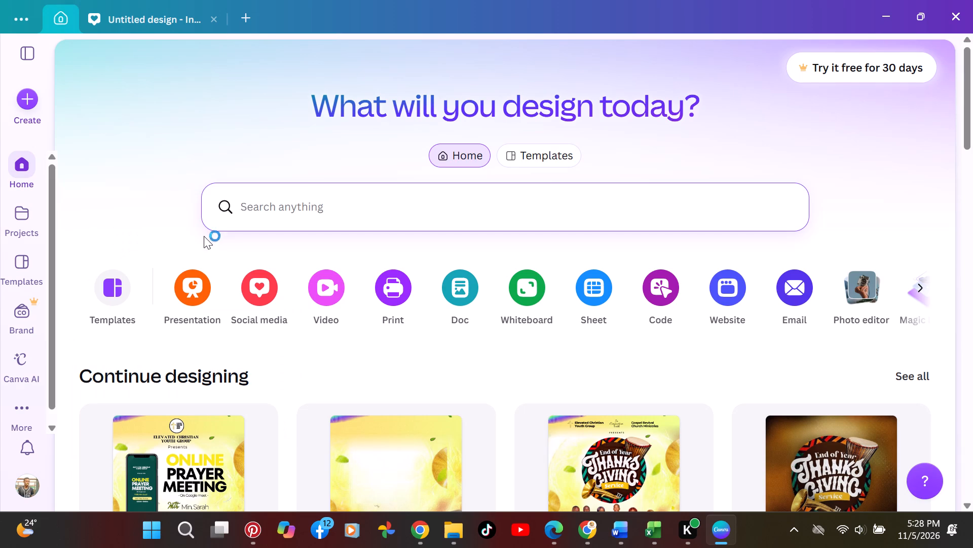
{"action": "left_click", "coordinate": [915, 311]}
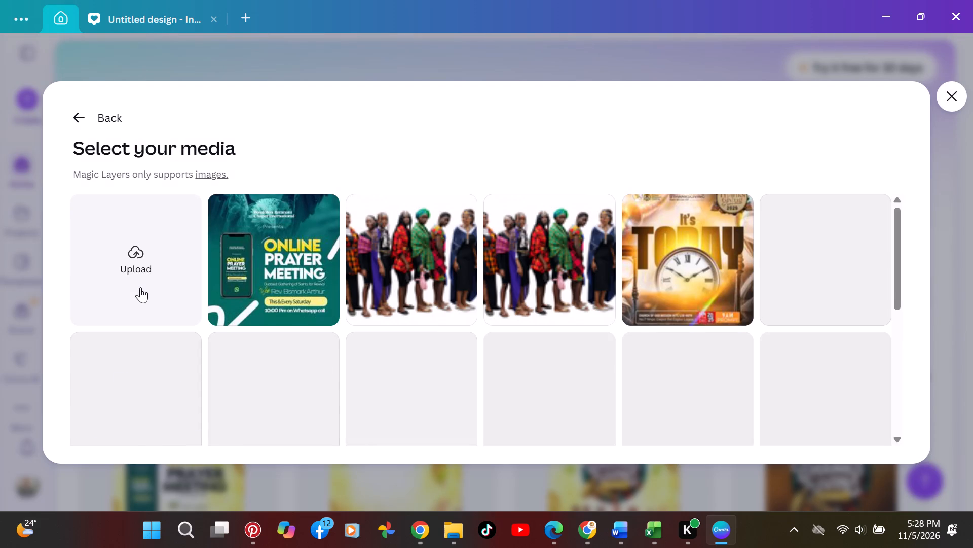
{"action": "left_click", "coordinate": [140, 287]}
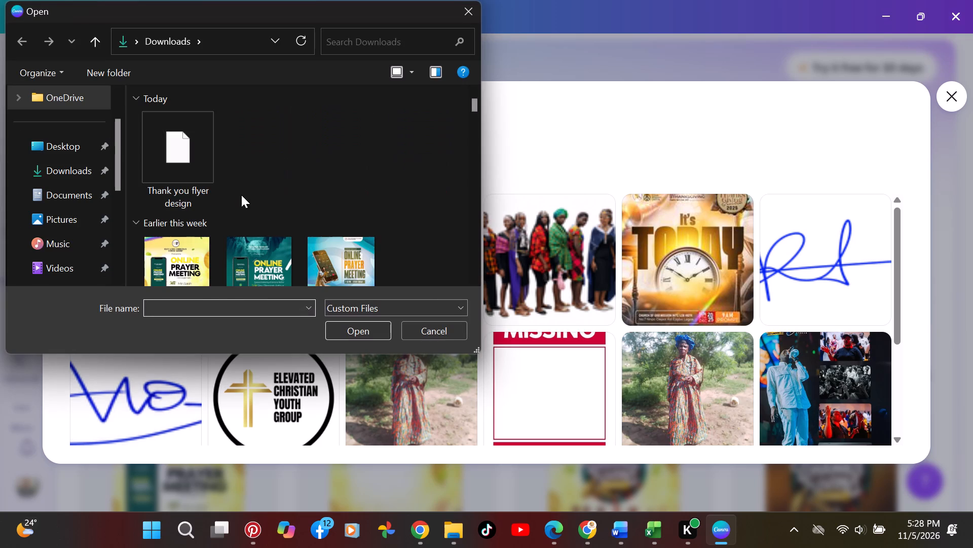
{"action": "double_click", "coordinate": [163, 133]}
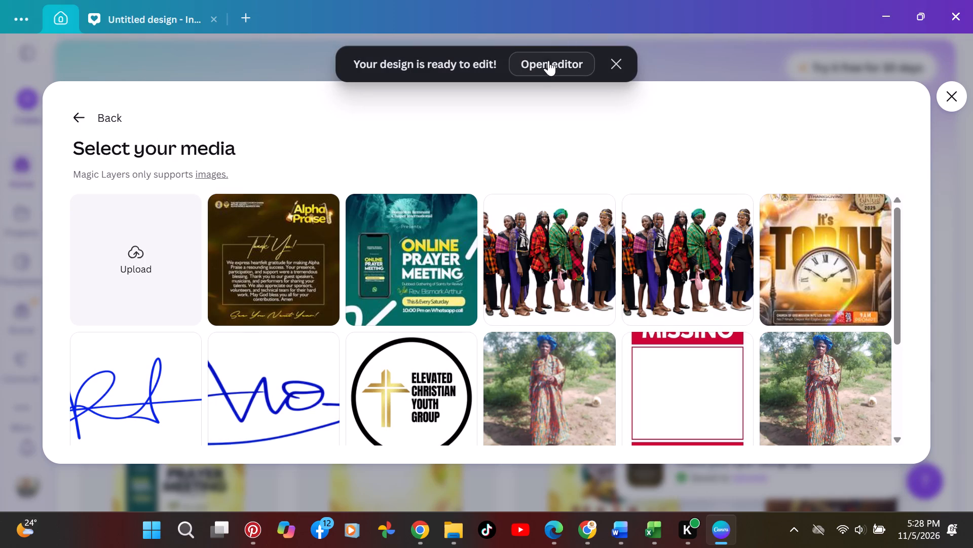
{"action": "left_click", "coordinate": [547, 62]}
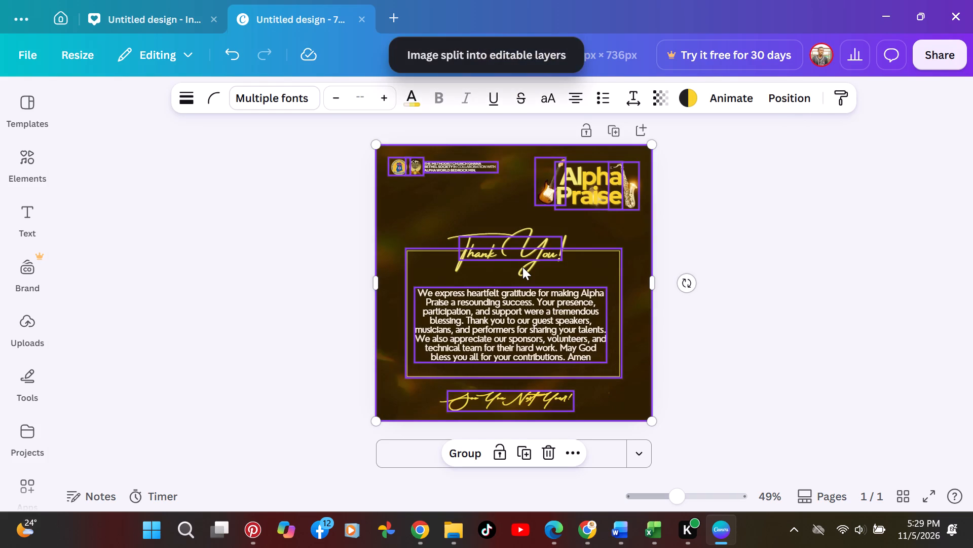
From the blank Instagram Post in Canva, find the ELEVATED CHRISTIAN YOUTH GROUP design among the projects and open it in its own tab.
{"action": "left_click", "coordinate": [727, 336]}
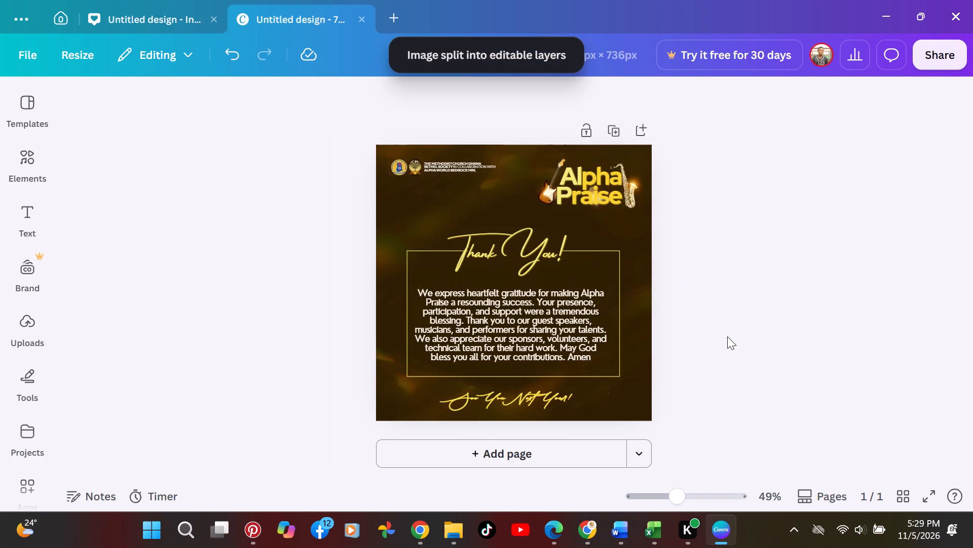
{"action": "left_click", "coordinate": [145, 12]}
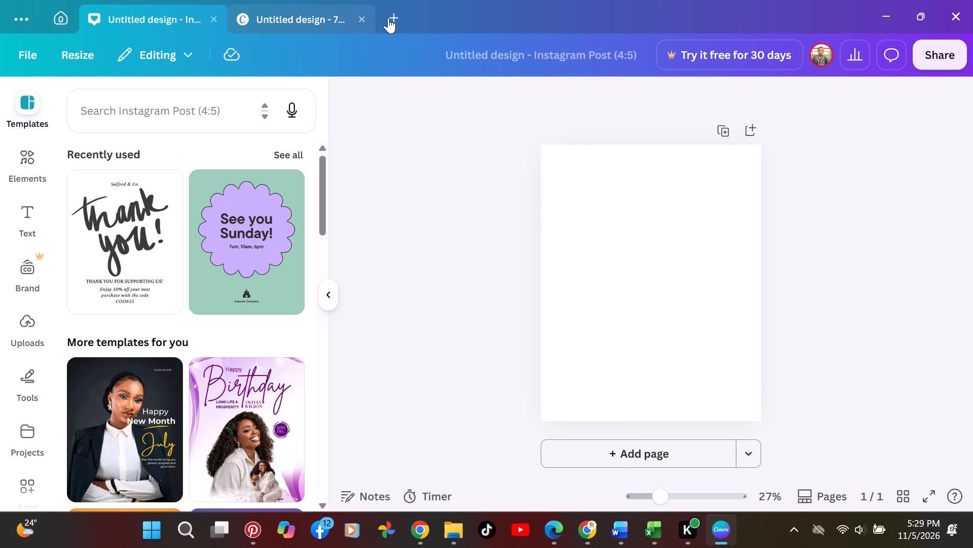
{"action": "left_click", "coordinate": [29, 343]}
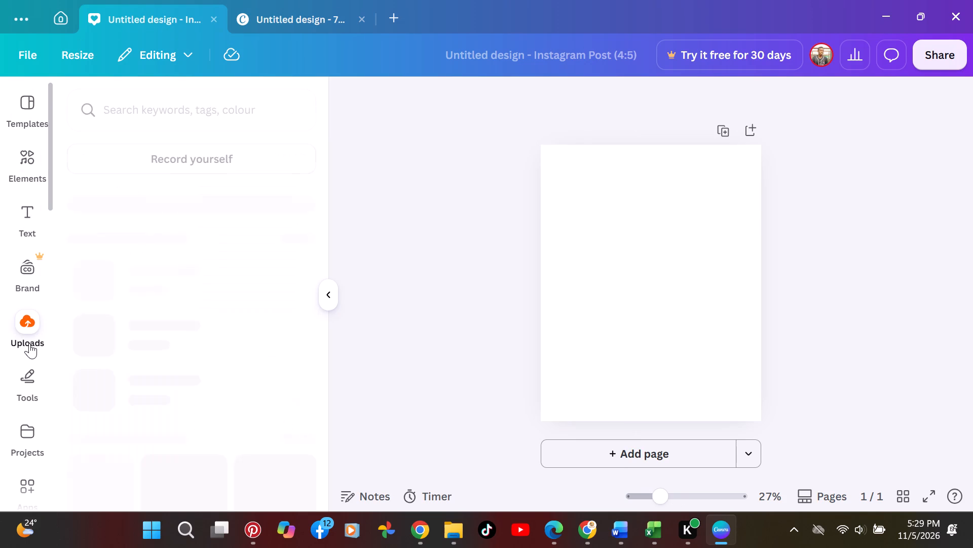
{"action": "left_click", "coordinate": [25, 431]}
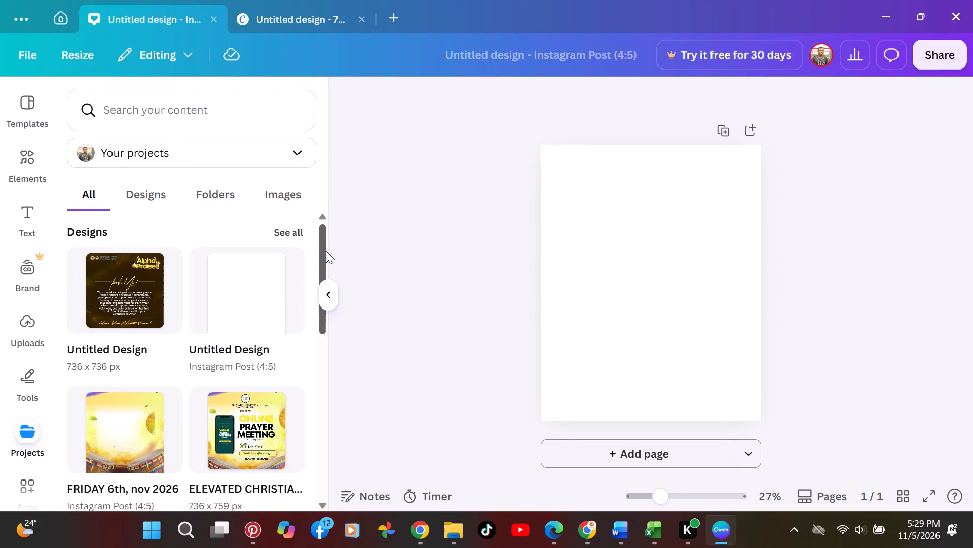
{"action": "left_click_drag", "start_coordinate": [326, 253], "coordinate": [325, 292]}
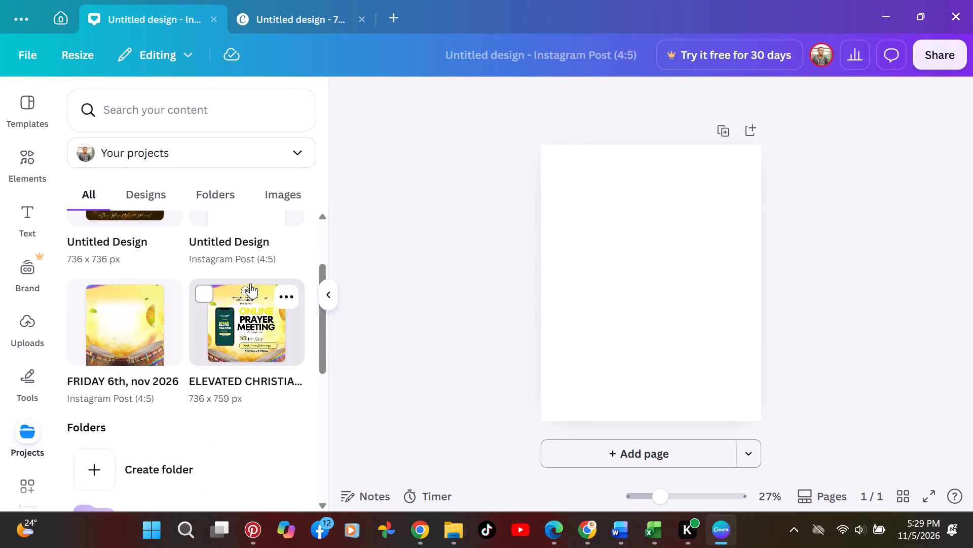
{"action": "left_click", "coordinate": [289, 298]}
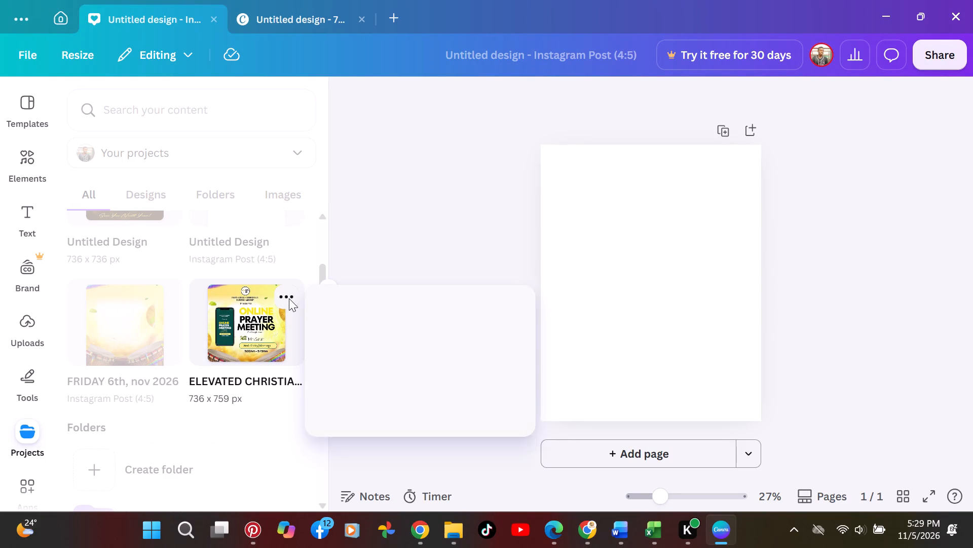
{"action": "left_click", "coordinate": [395, 355]}
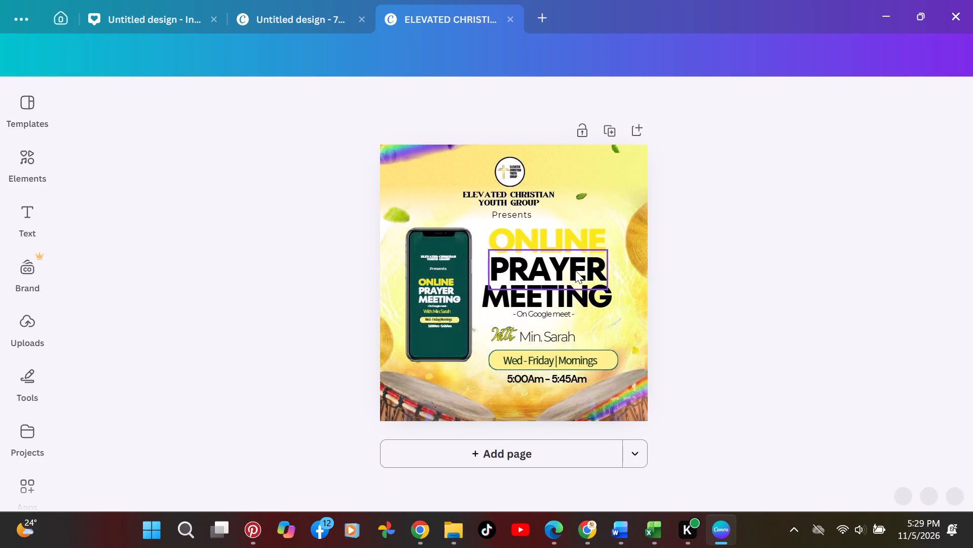
Delete the large ONLINE, PRAYER and MEETING headline words from the poster.
{"action": "left_click", "coordinate": [405, 210]}
{"action": "left_click", "coordinate": [446, 191]}
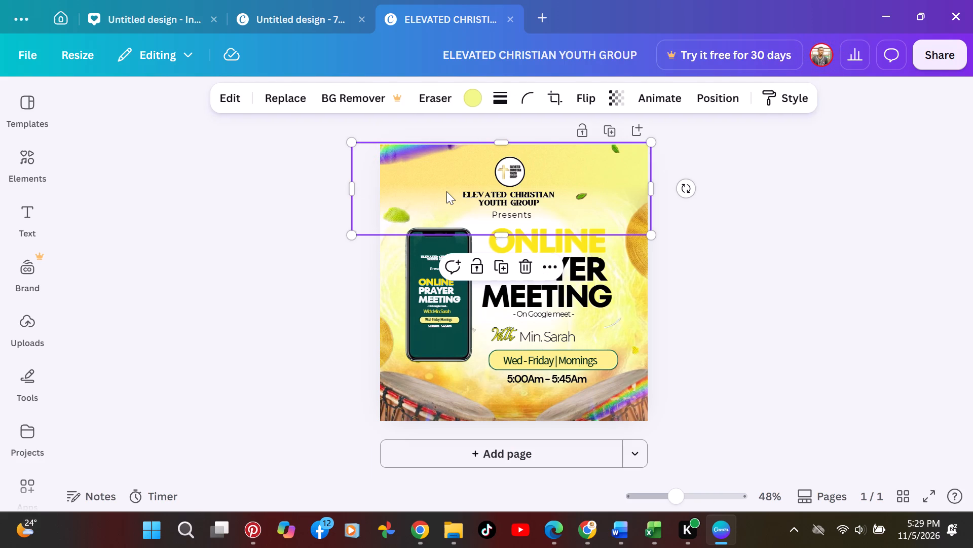
{"action": "left_click", "coordinate": [539, 371]}
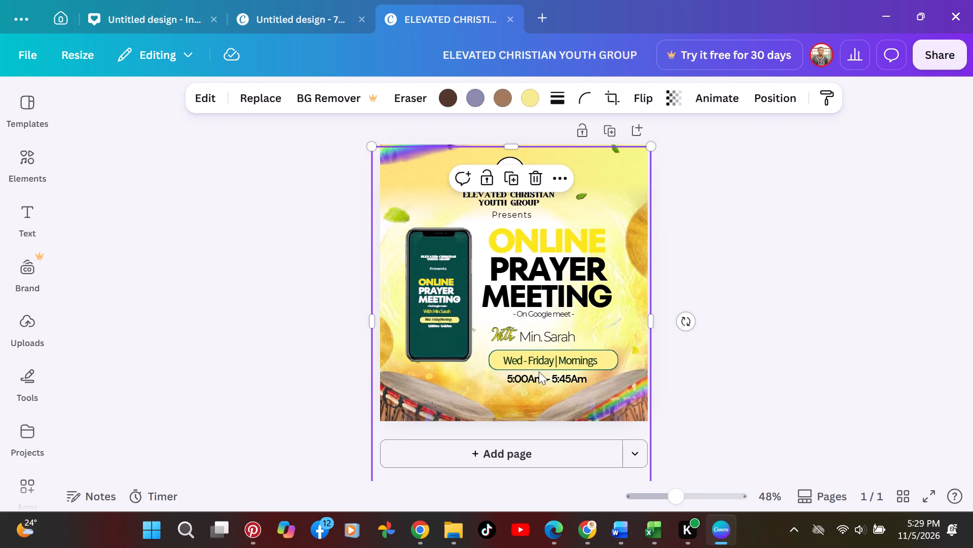
{"action": "left_click", "coordinate": [584, 248]}
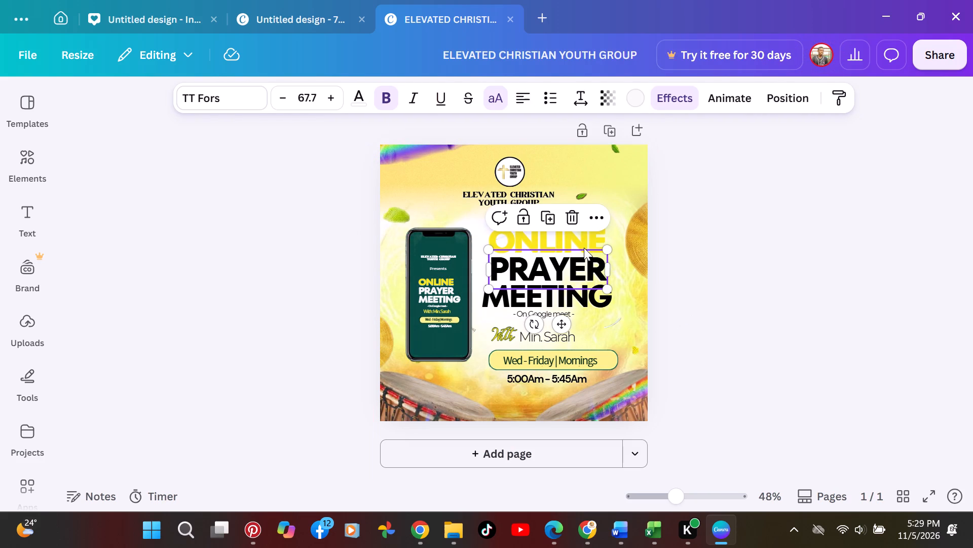
{"action": "left_click", "coordinate": [579, 233]}
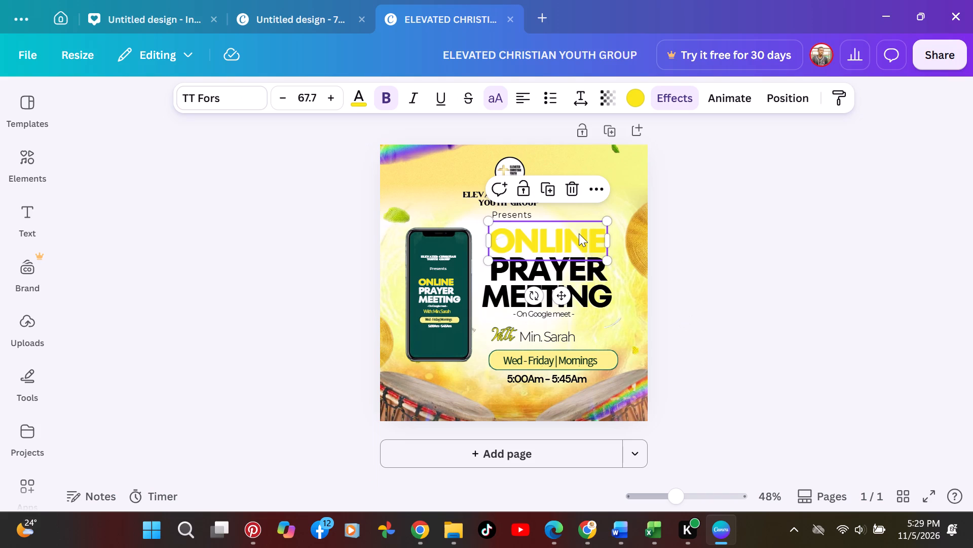
{"action": "key", "text": "BackSpace"}
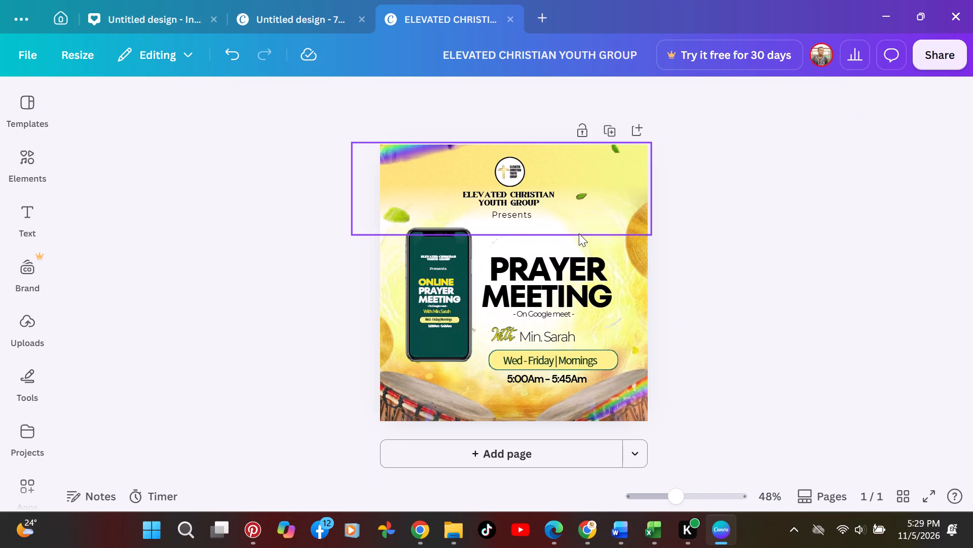
{"action": "key", "text": "BackSpace"}
{"action": "left_click", "coordinate": [567, 275]}
{"action": "key", "text": "BackSpace"}
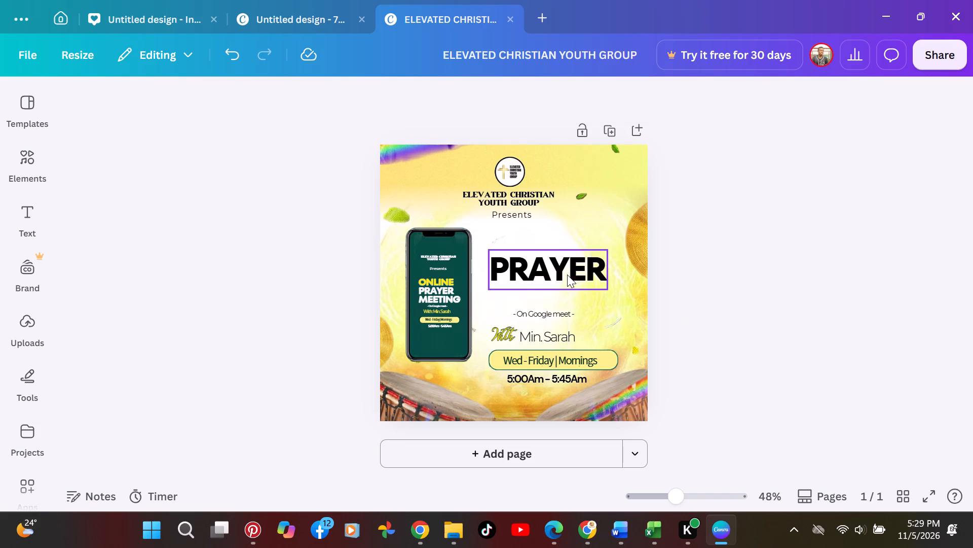
{"action": "left_click", "coordinate": [563, 266]}
{"action": "key", "text": "BackSpace"}
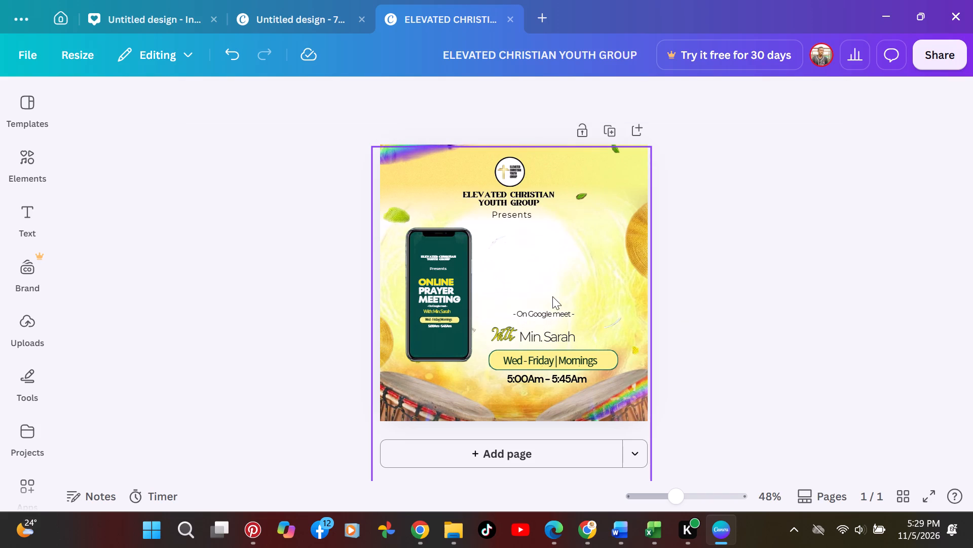
Delete the speaker name, the "Wed - Friday | Mornings" text and the meeting time below the former headline.
{"action": "left_click", "coordinate": [549, 312]}
{"action": "left_click", "coordinate": [549, 312]}
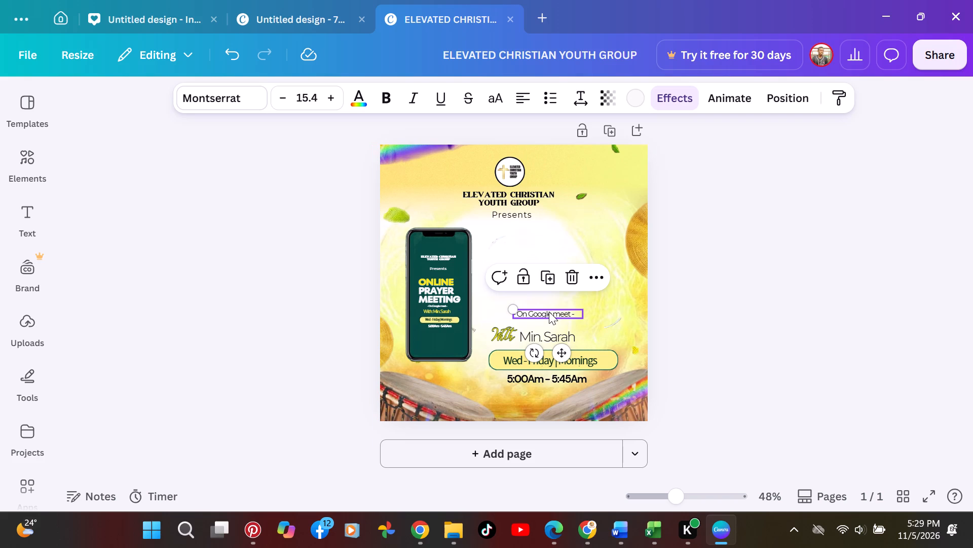
{"action": "key", "text": "BackSpace"}
{"action": "left_click", "coordinate": [569, 343]}
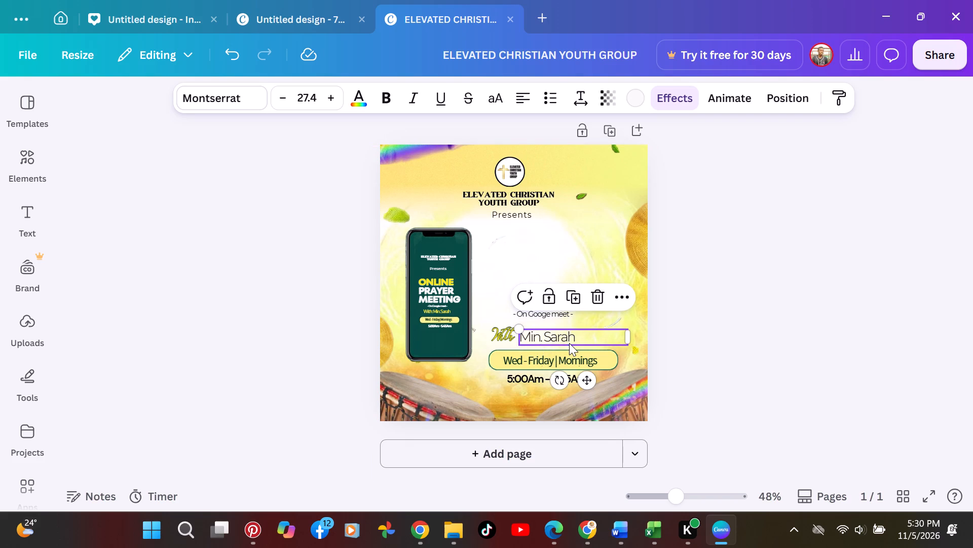
{"action": "key", "text": "BackSpace"}
{"action": "left_click", "coordinate": [563, 359]}
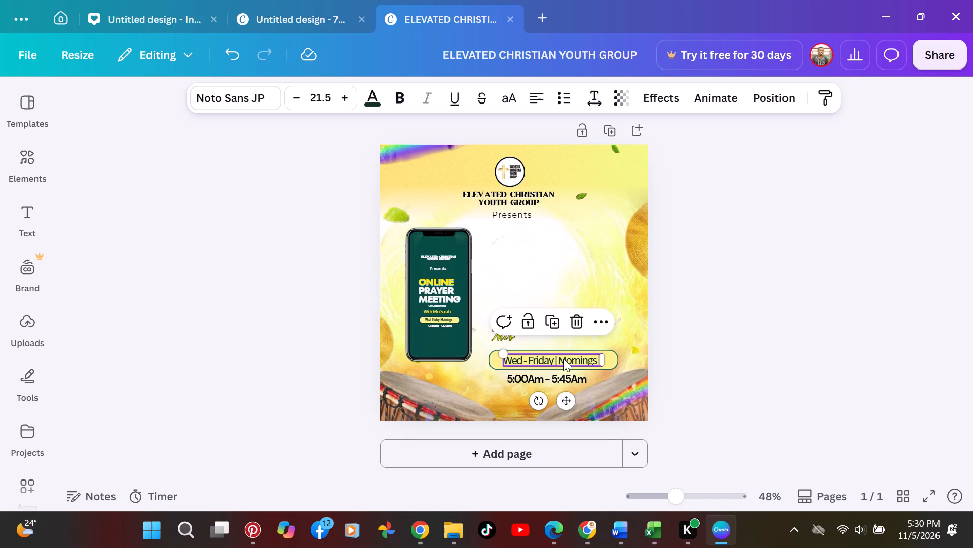
{"action": "key", "text": "BackSpace"}
{"action": "left_click", "coordinate": [561, 374]}
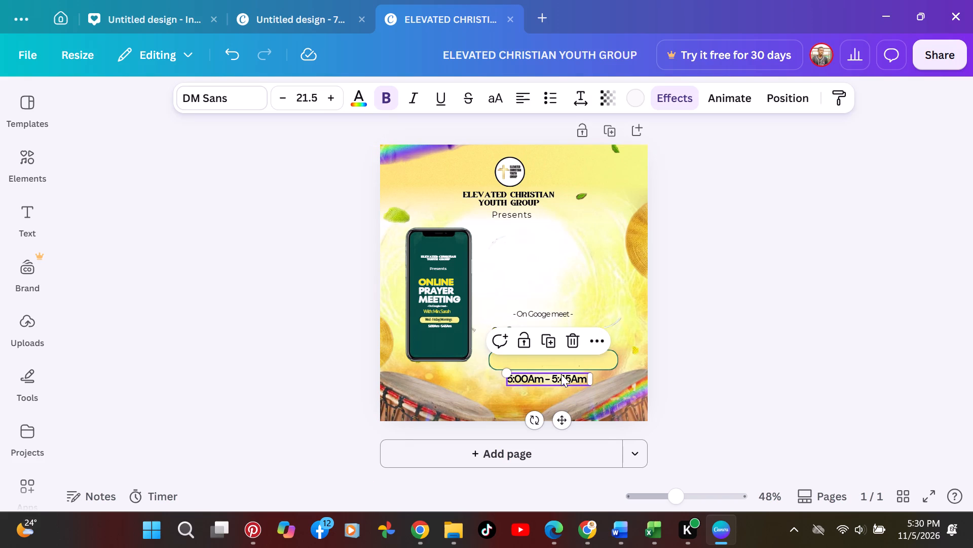
{"action": "key", "text": "BackSpace"}
Delete the empty yellow rounded bar, the "With" lettering and the "On Google meet" line.
{"action": "left_click", "coordinate": [552, 361]}
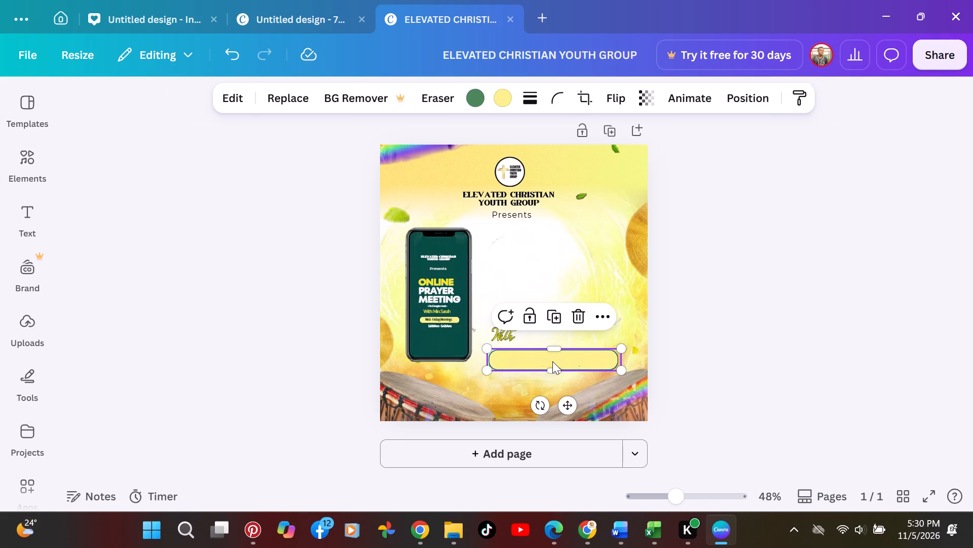
{"action": "key", "text": "Home"}
{"action": "key", "text": "BackSpace"}
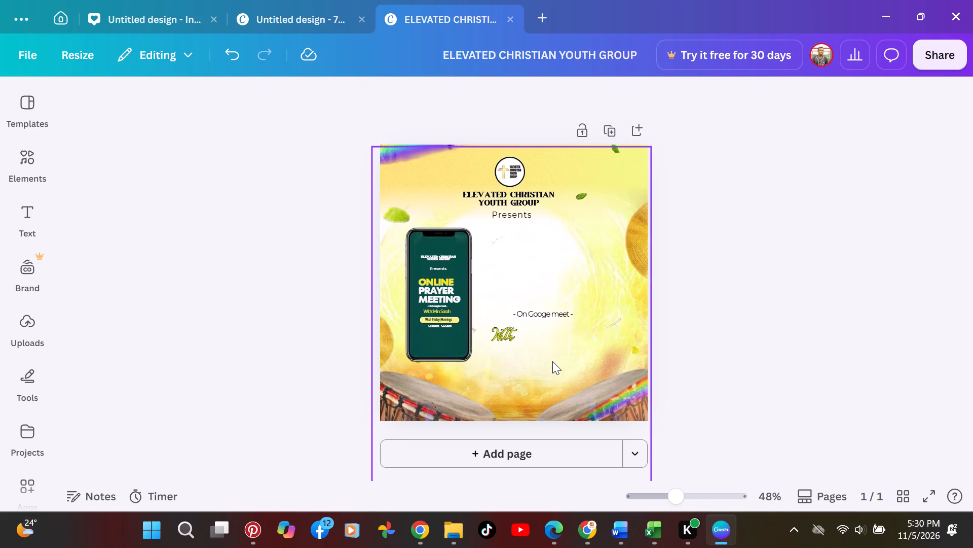
{"action": "left_click", "coordinate": [509, 341]}
{"action": "key", "text": "BackSpace"}
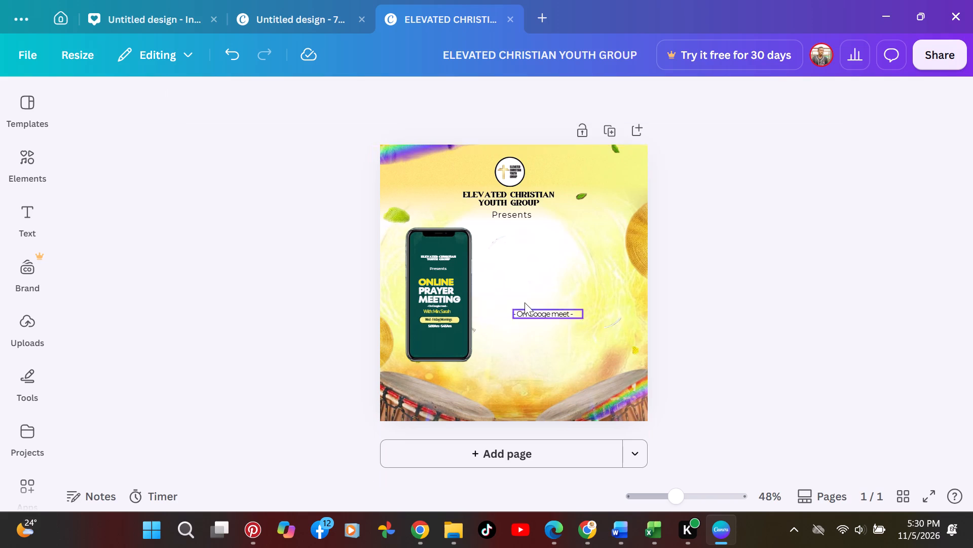
{"action": "left_click", "coordinate": [533, 315]}
{"action": "key", "text": "BackSpace"}
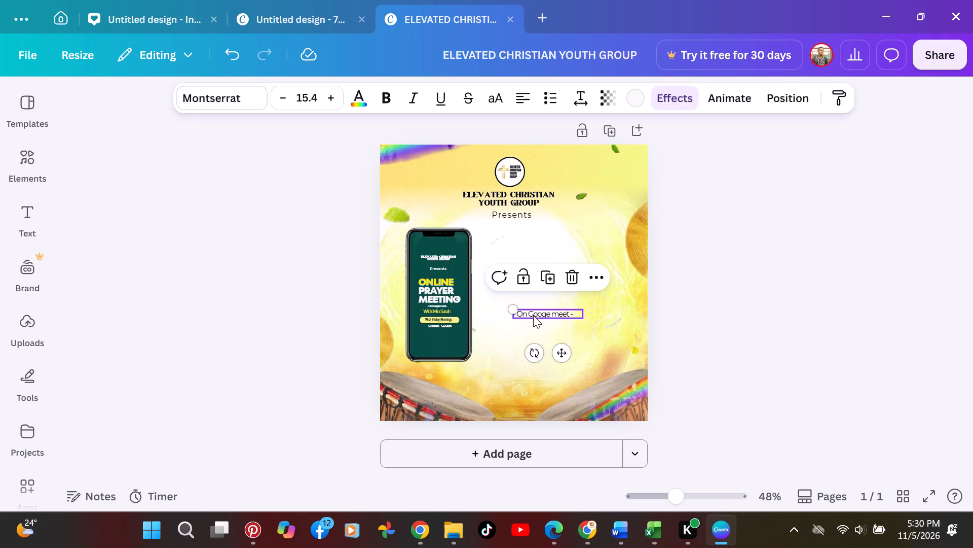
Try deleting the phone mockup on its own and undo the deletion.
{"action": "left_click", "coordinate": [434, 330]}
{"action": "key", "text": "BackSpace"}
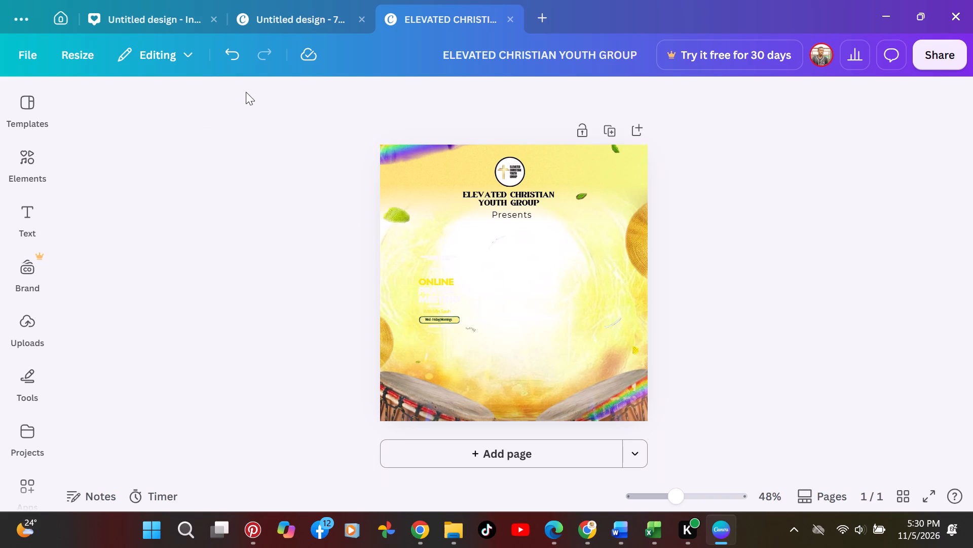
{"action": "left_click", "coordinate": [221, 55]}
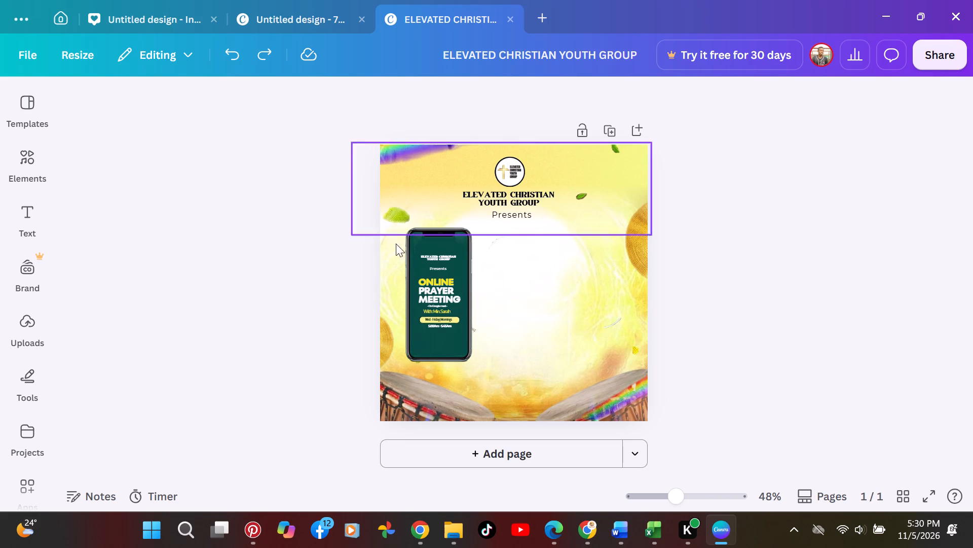
Delete the group name, "Presents", the ONLINE PRAYER MEETING title and the Google meet line from the phone screen.
{"action": "left_click", "coordinate": [432, 258]}
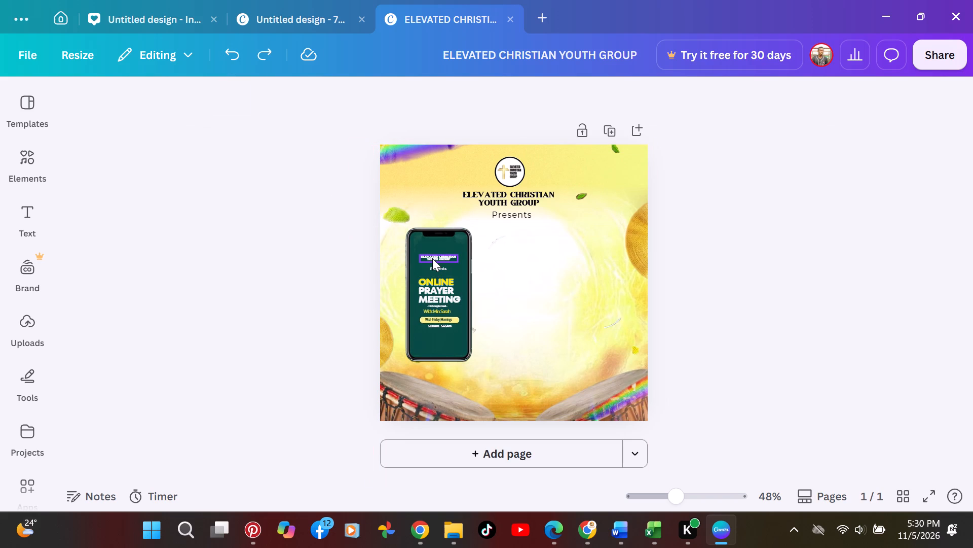
{"action": "key", "text": "BackSpace"}
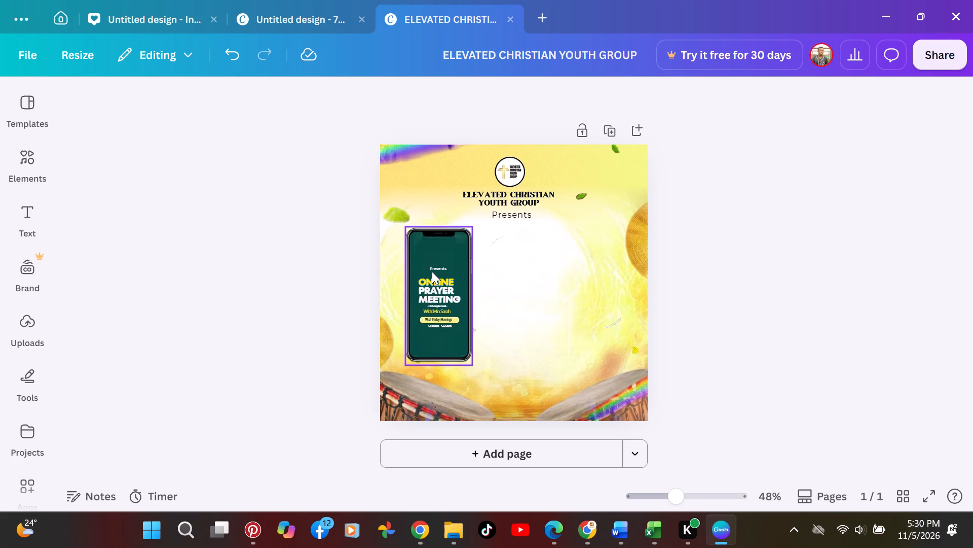
{"action": "left_click", "coordinate": [432, 269]}
{"action": "key", "text": "BackSpace"}
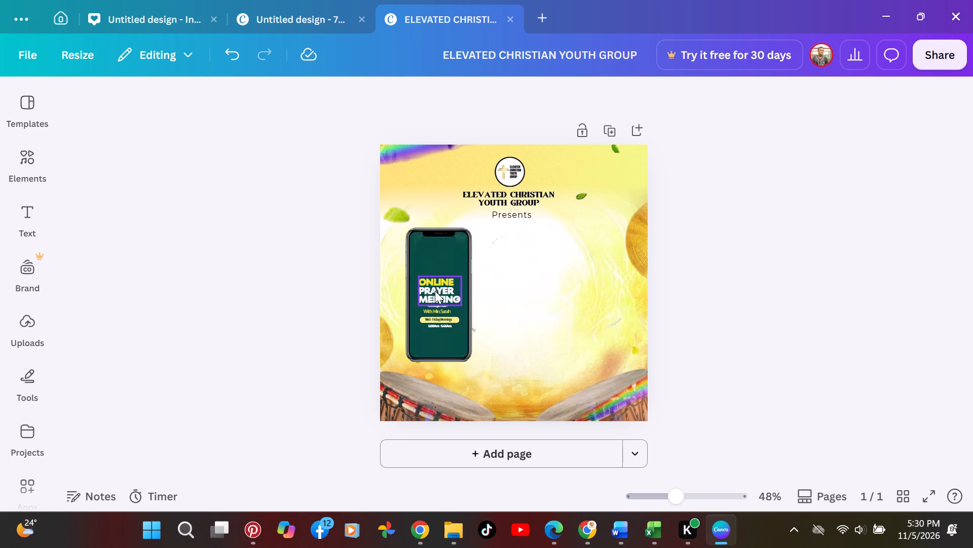
{"action": "left_click", "coordinate": [435, 291]}
{"action": "key", "text": "BackSpace"}
{"action": "left_click", "coordinate": [436, 309]}
{"action": "key", "text": "BackSpace"}
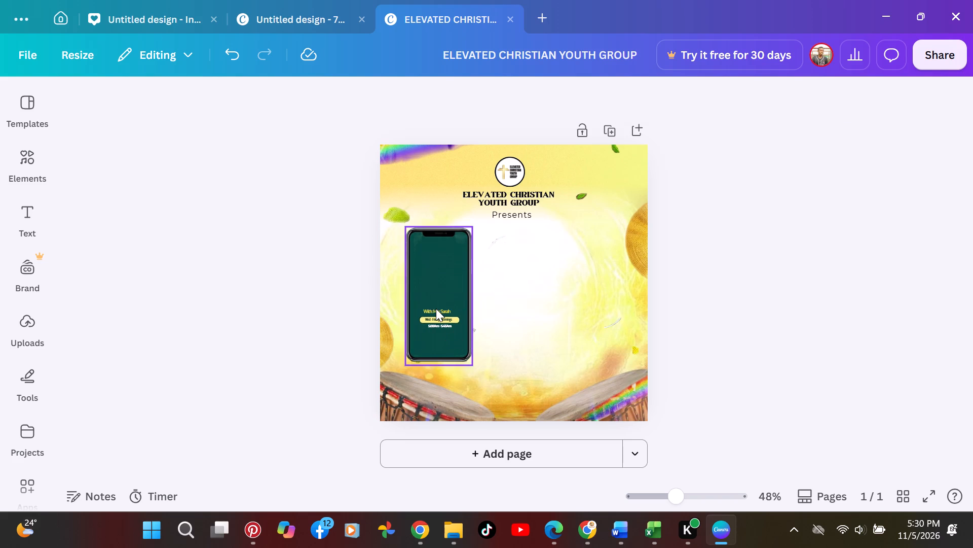
Delete the remaining speaker, day and time texts with their bar from the phone screen, including the phone mockup itself.
{"action": "left_click", "coordinate": [436, 311]}
{"action": "key", "text": "BackSpace"}
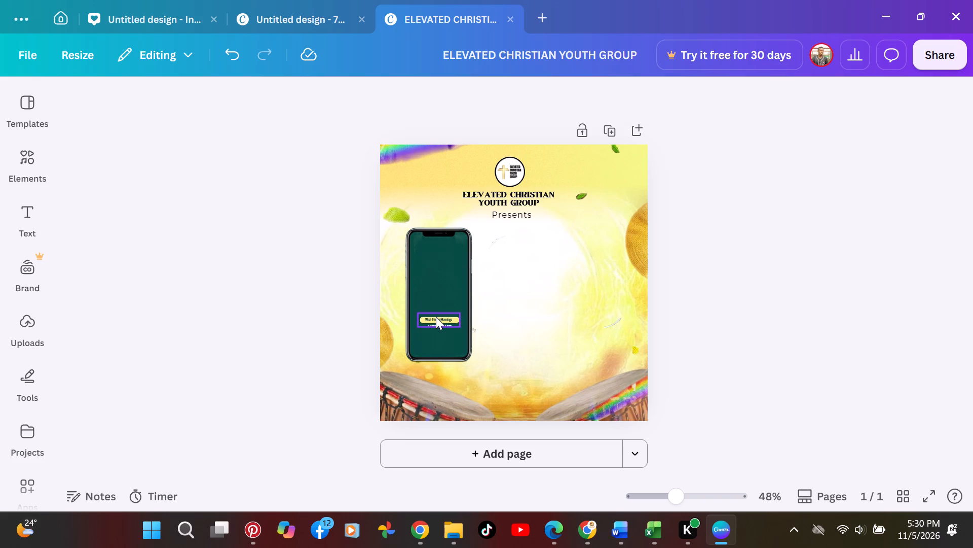
{"action": "key", "text": "BackSpace"}
{"action": "left_click", "coordinate": [436, 317]}
{"action": "key", "text": "BackSpace"}
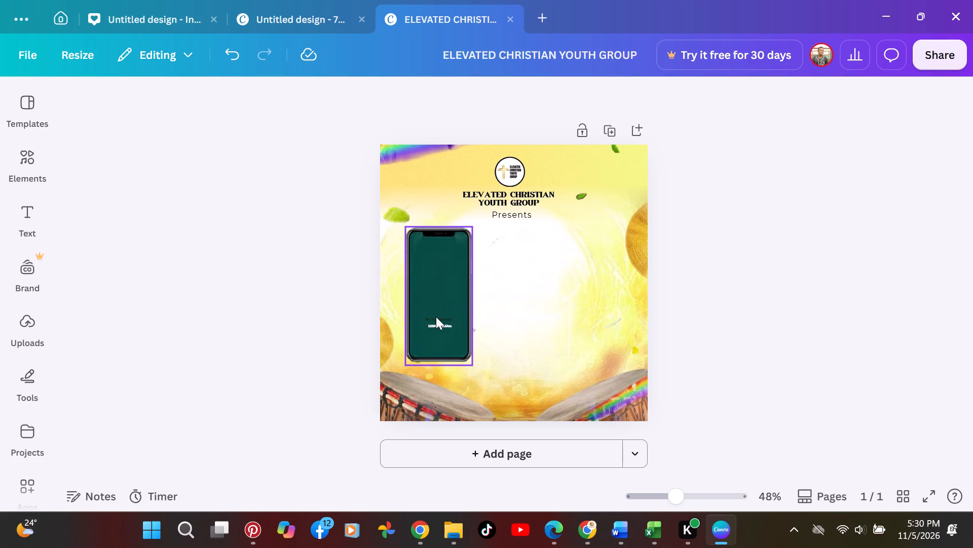
{"action": "left_click", "coordinate": [436, 321]}
{"action": "key", "text": "BackSpace"}
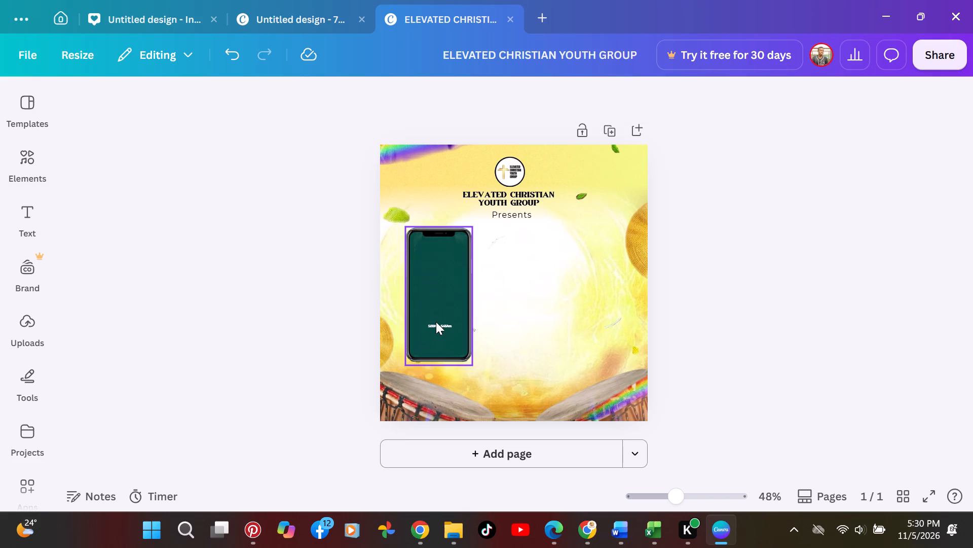
{"action": "left_click", "coordinate": [436, 324]}
{"action": "key", "text": "BackSpace"}
{"action": "left_click", "coordinate": [436, 324]}
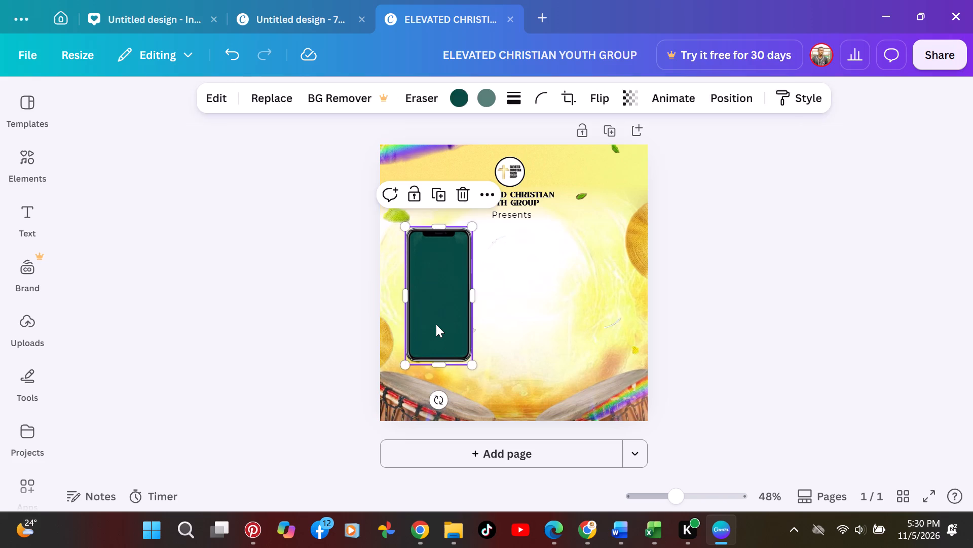
{"action": "key", "text": "BackSpace"}
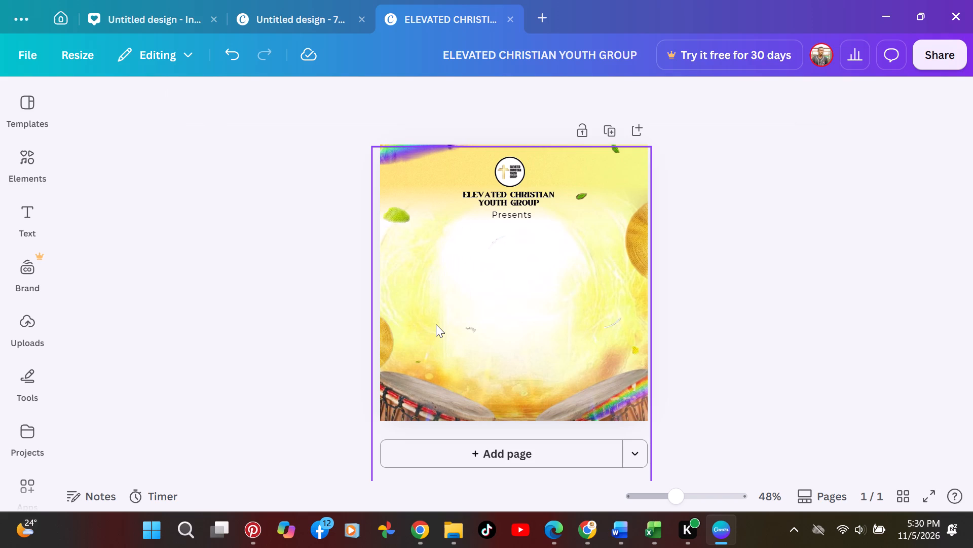
Delete the round logo and the "Presents" line, and move the ELEVATED CHRISTIAN YOUTH GROUP text up to the poster's top centre.
{"action": "left_click", "coordinate": [515, 166]}
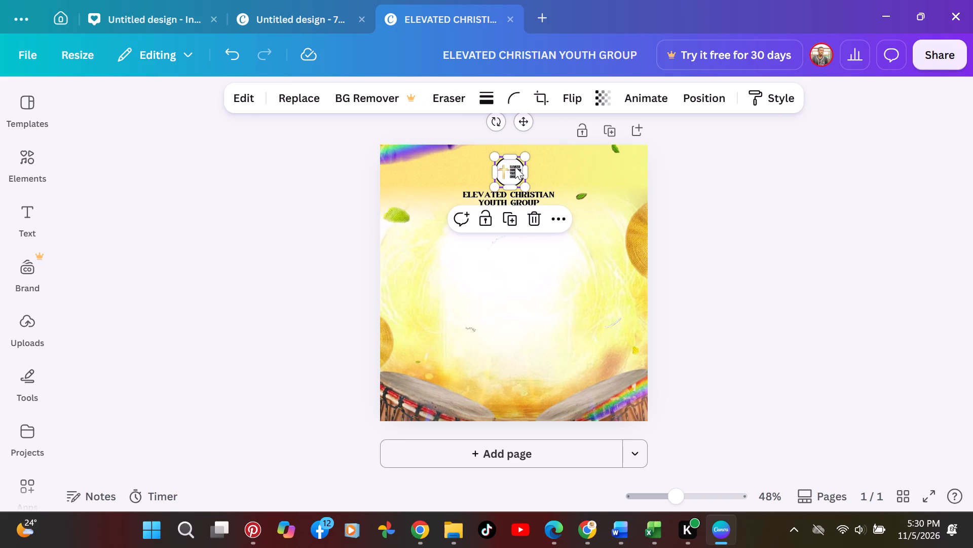
{"action": "key", "text": "BackSpace"}
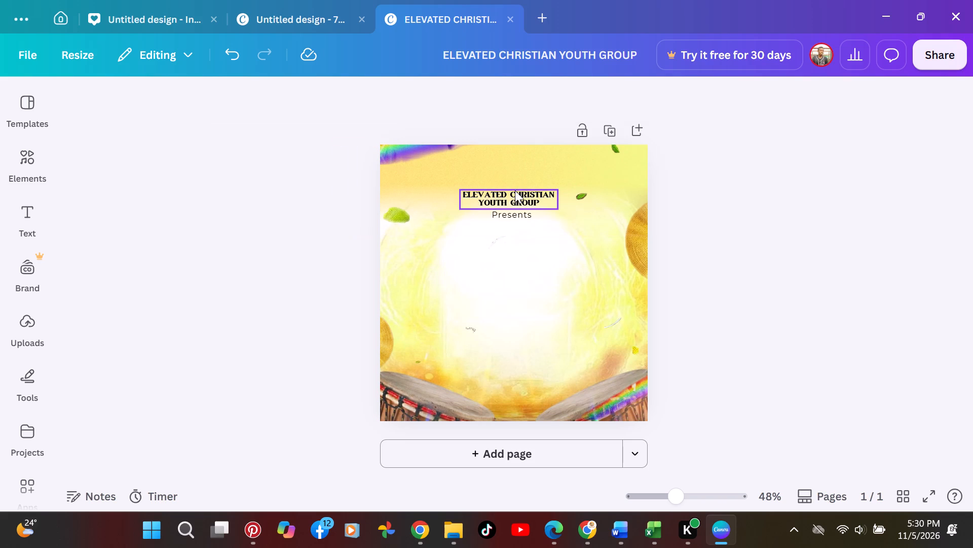
{"action": "left_click_drag", "start_coordinate": [515, 190], "coordinate": [508, 159]}
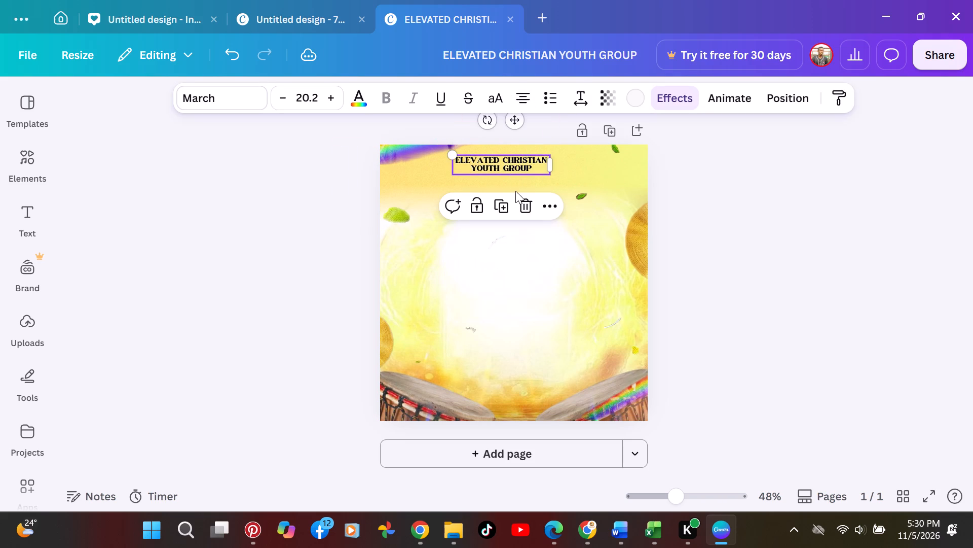
{"action": "left_click", "coordinate": [534, 246]}
{"action": "left_click", "coordinate": [518, 218]}
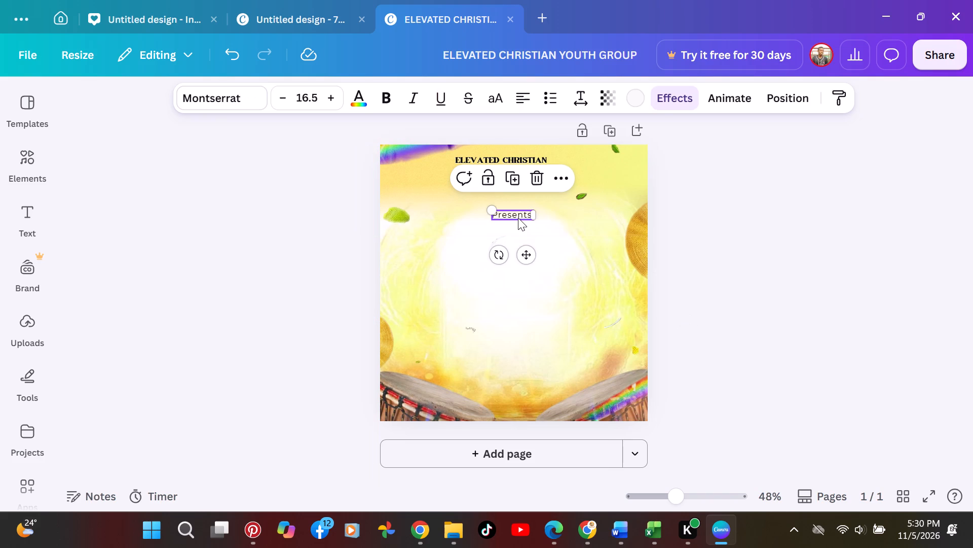
{"action": "key", "text": "BackSpace"}
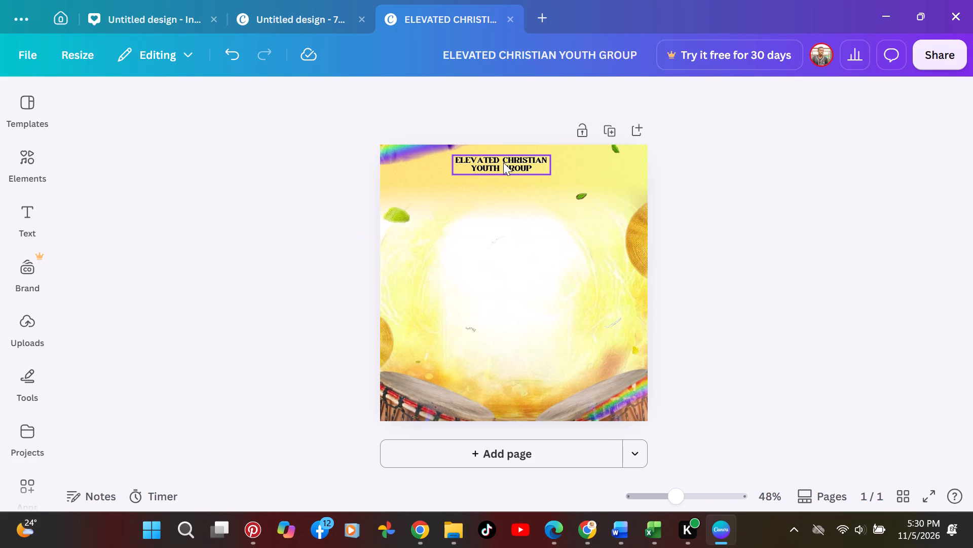
{"action": "left_click_drag", "start_coordinate": [503, 162], "coordinate": [510, 172]}
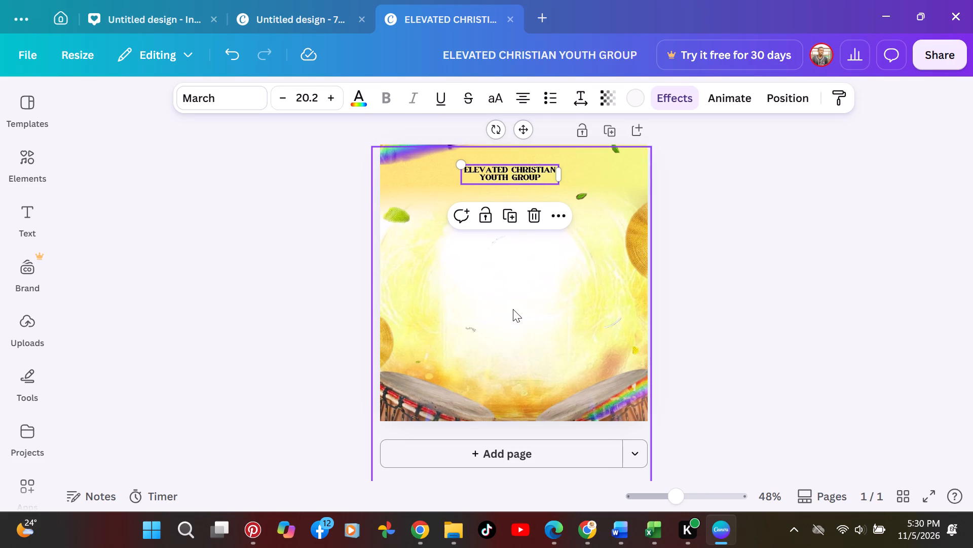
{"action": "left_click", "coordinate": [514, 312]}
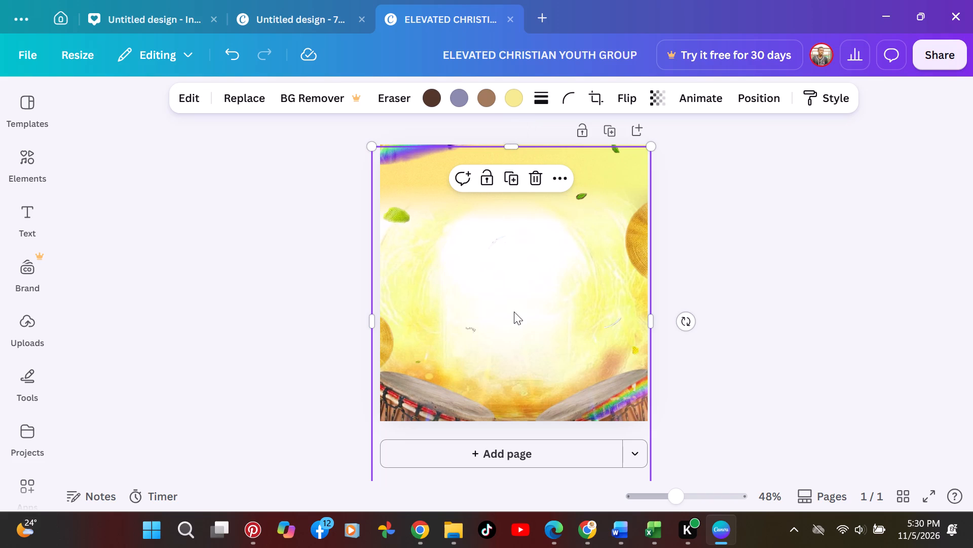
Add the round End of Year Thanksgiving Service badge from the uploaded images to the poster and shrink it.
{"action": "left_click", "coordinate": [21, 332]}
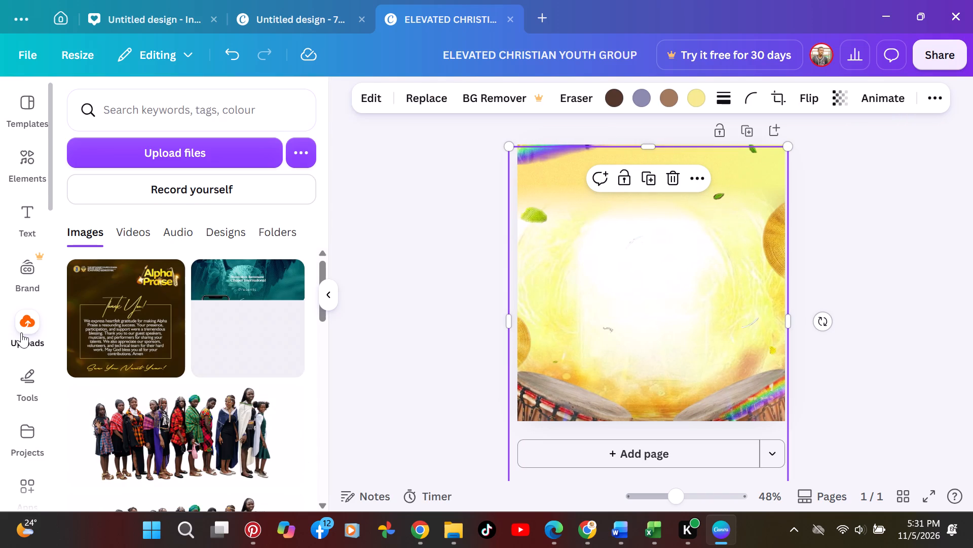
{"action": "left_click", "coordinate": [323, 506]}
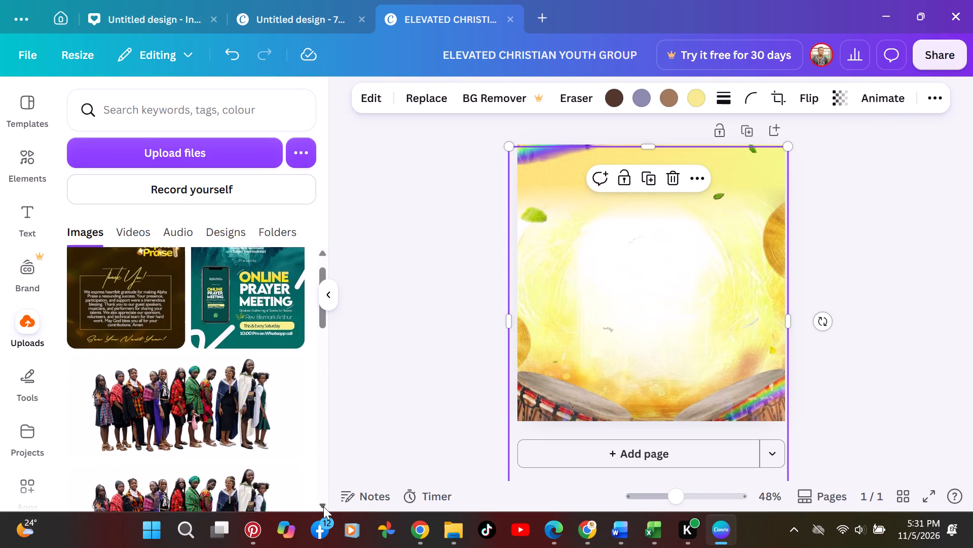
{"action": "double_click", "coordinate": [323, 506]}
{"action": "double_click", "coordinate": [323, 506]}
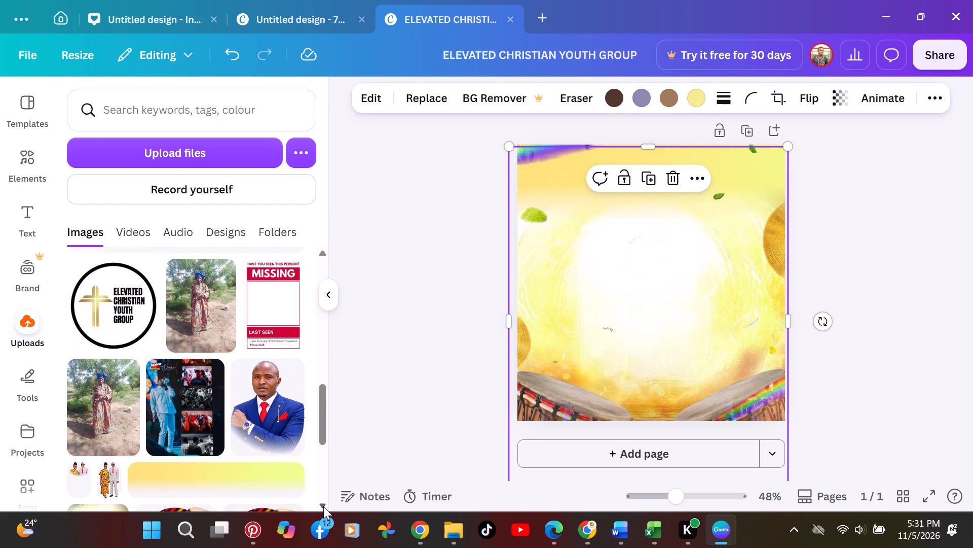
{"action": "left_click", "coordinate": [186, 365]}
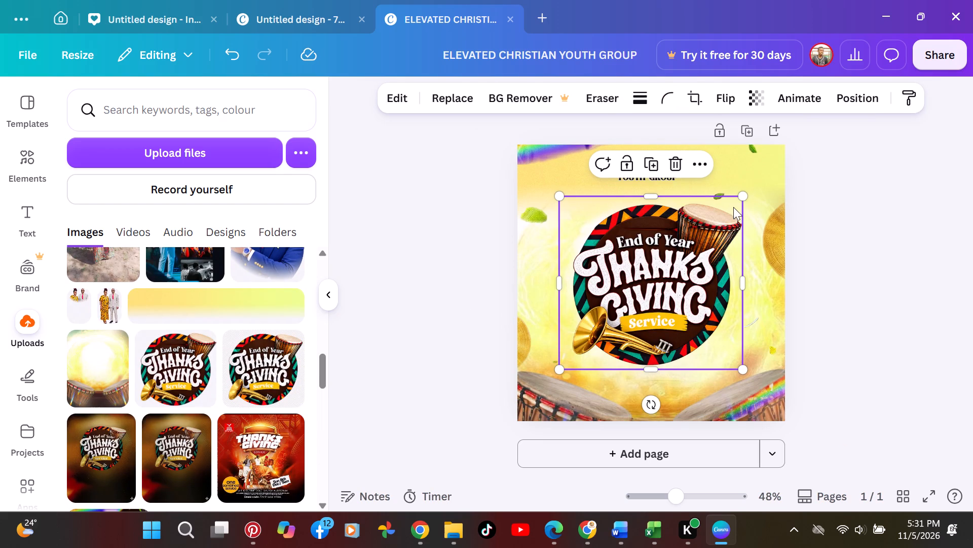
{"action": "left_click", "coordinate": [742, 201]}
{"action": "left_click_drag", "start_coordinate": [742, 201], "coordinate": [703, 239]}
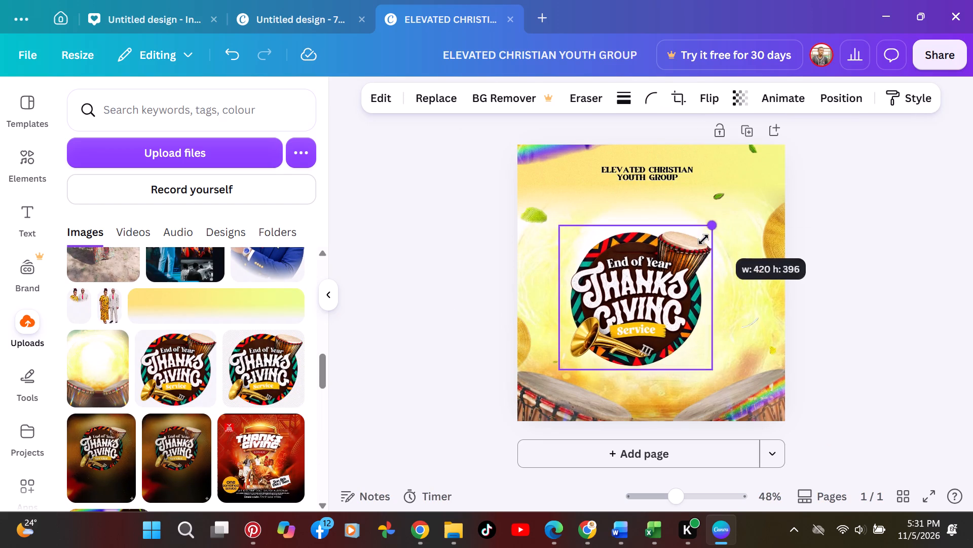
{"action": "left_click_drag", "start_coordinate": [703, 239], "coordinate": [682, 271]}
Shrink the badge further at the poster's upper left and place the ELEVATED CHRISTIAN YOUTH GROUP text just right of it.
{"action": "left_click_drag", "start_coordinate": [656, 175], "coordinate": [729, 323]}
{"action": "left_click_drag", "start_coordinate": [620, 304], "coordinate": [647, 188]}
{"action": "left_click_drag", "start_coordinate": [704, 140], "coordinate": [685, 168]}
{"action": "left_click_drag", "start_coordinate": [649, 201], "coordinate": [670, 185]}
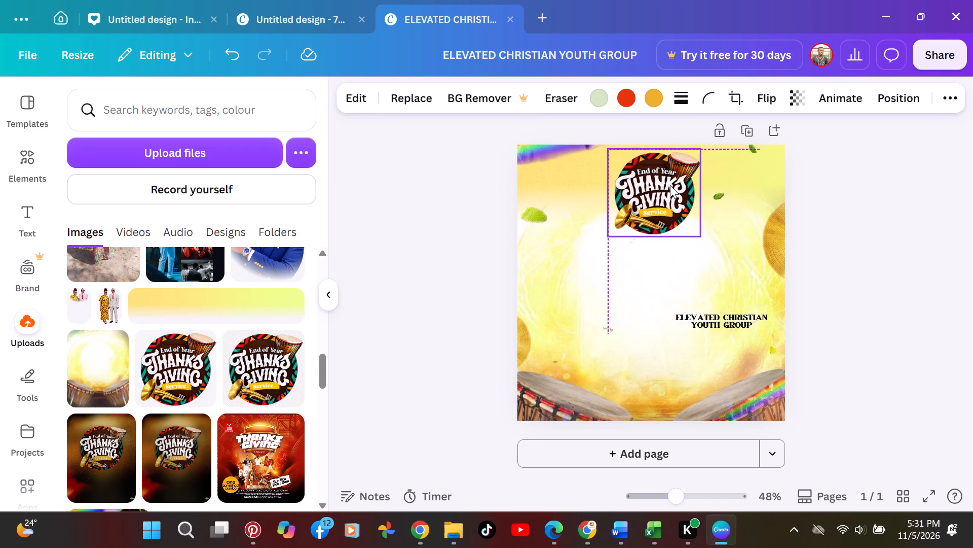
{"action": "left_click_drag", "start_coordinate": [700, 148], "coordinate": [678, 167]}
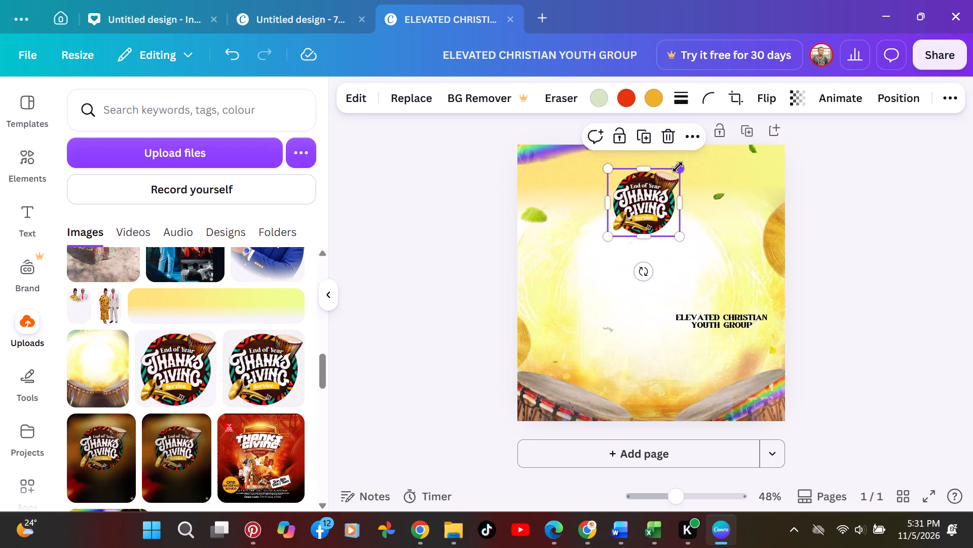
{"action": "left_click_drag", "start_coordinate": [649, 197], "coordinate": [582, 188]}
{"action": "left_click_drag", "start_coordinate": [614, 226], "coordinate": [607, 216]}
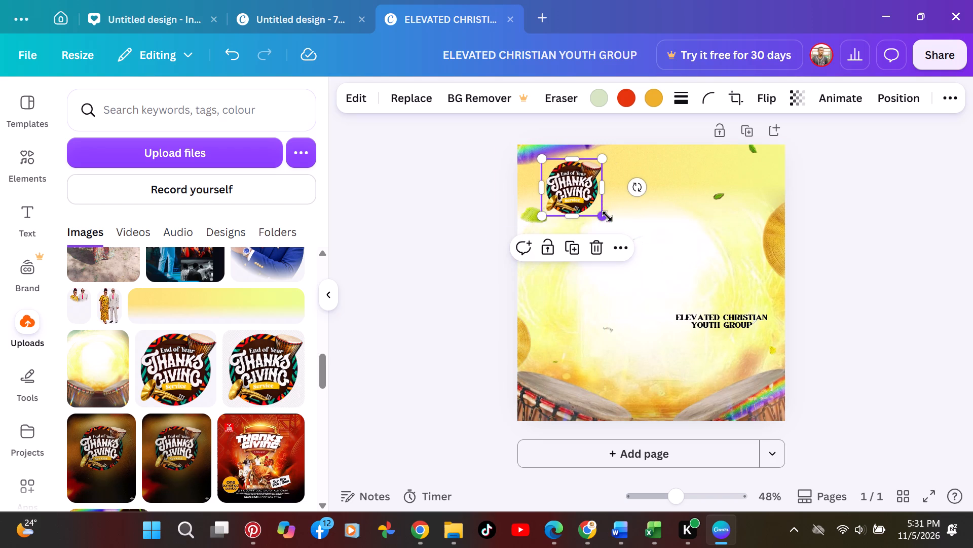
{"action": "left_click_drag", "start_coordinate": [586, 193], "coordinate": [595, 196]}
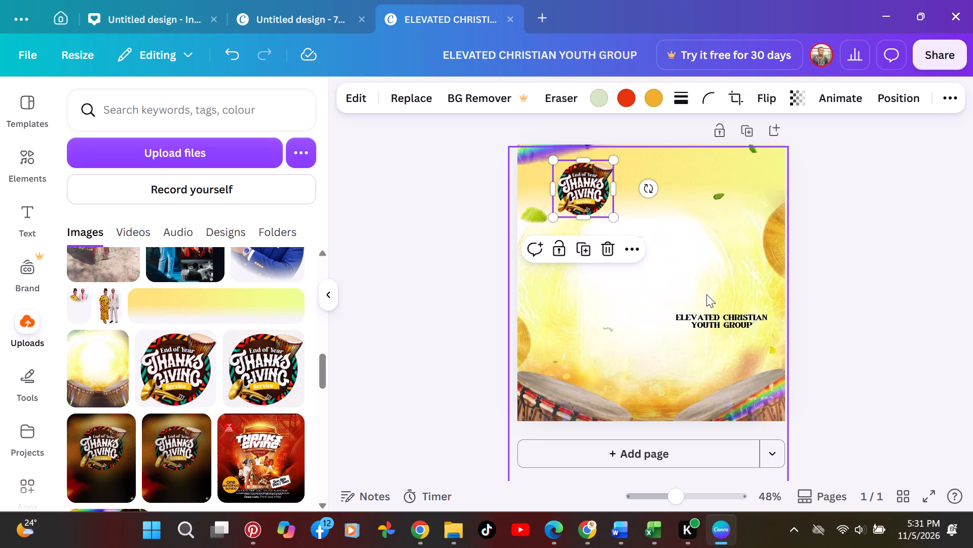
{"action": "left_click_drag", "start_coordinate": [709, 324], "coordinate": [660, 190]}
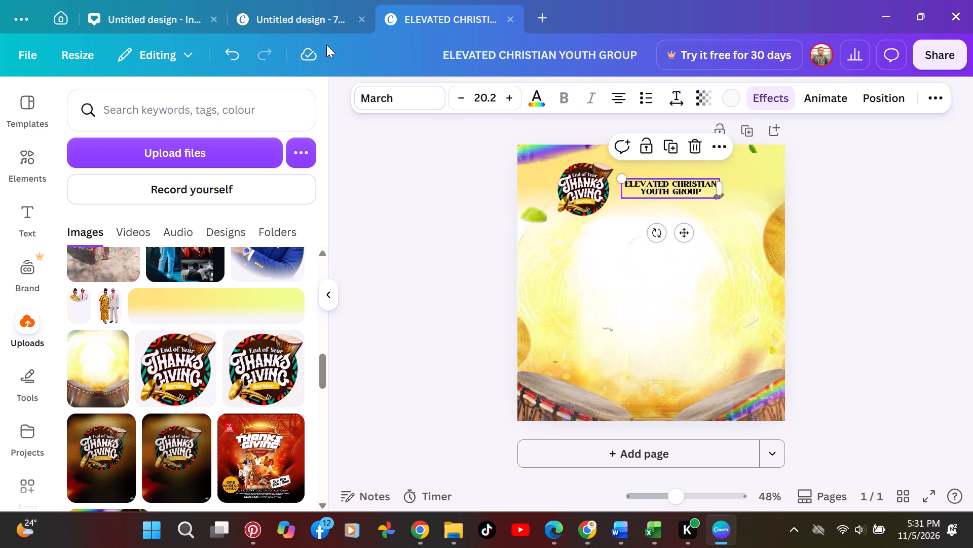
Copy the "Thank You!" script text from the Alpha Praise flyer design and paste it into the ELEVATED CHRISTIAN YOUTH GROUP poster.
{"action": "left_click", "coordinate": [293, 22]}
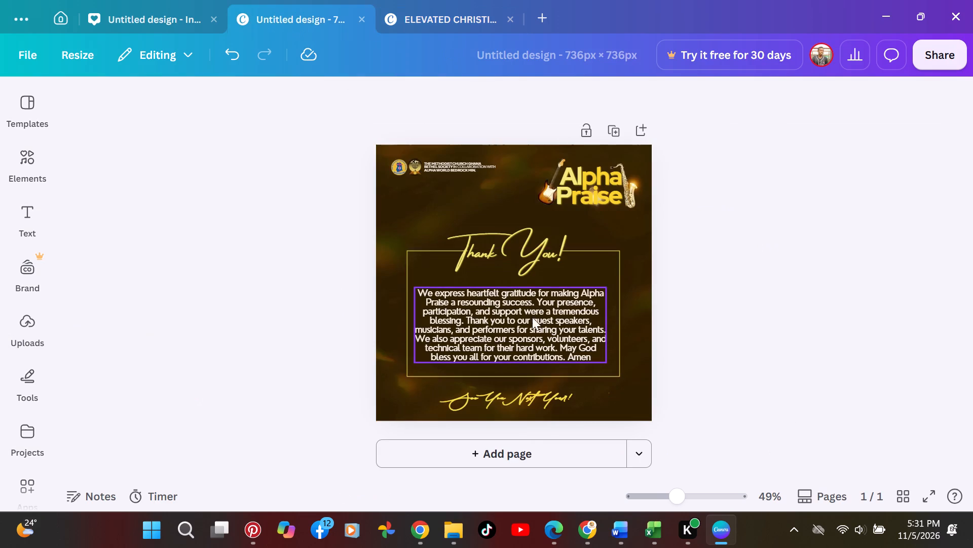
{"action": "left_click", "coordinate": [552, 264]}
{"action": "right_click", "coordinate": [552, 264]}
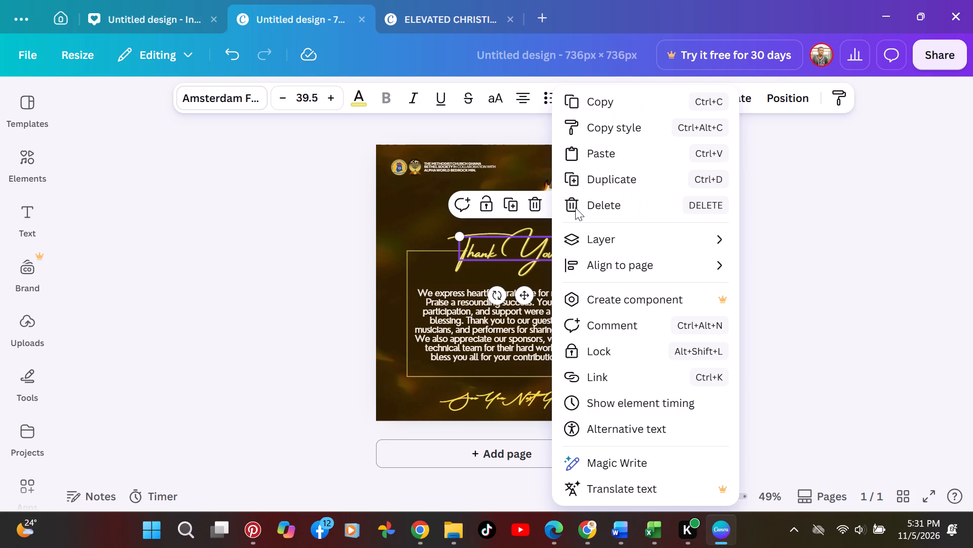
{"action": "left_click", "coordinate": [601, 106]}
{"action": "left_click", "coordinate": [429, 3]}
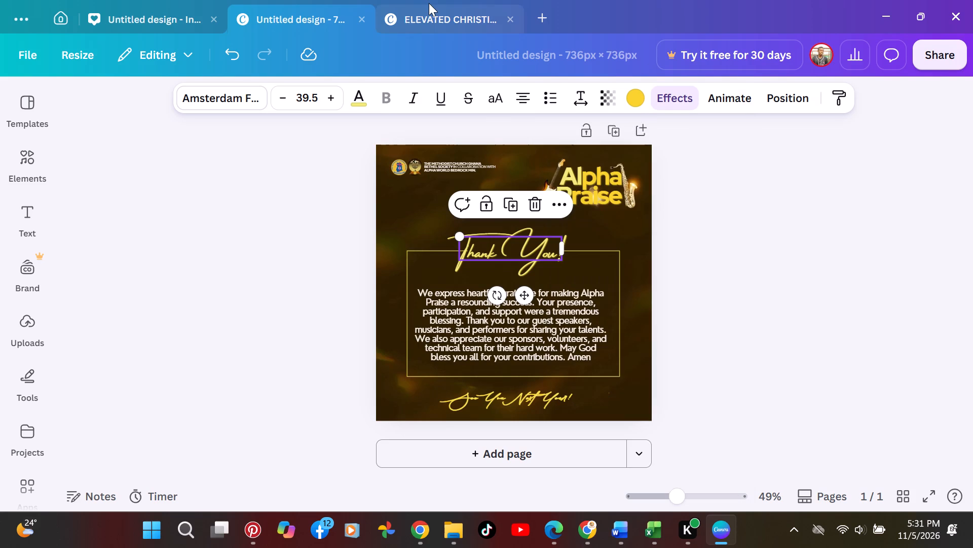
{"action": "left_click", "coordinate": [431, 24]}
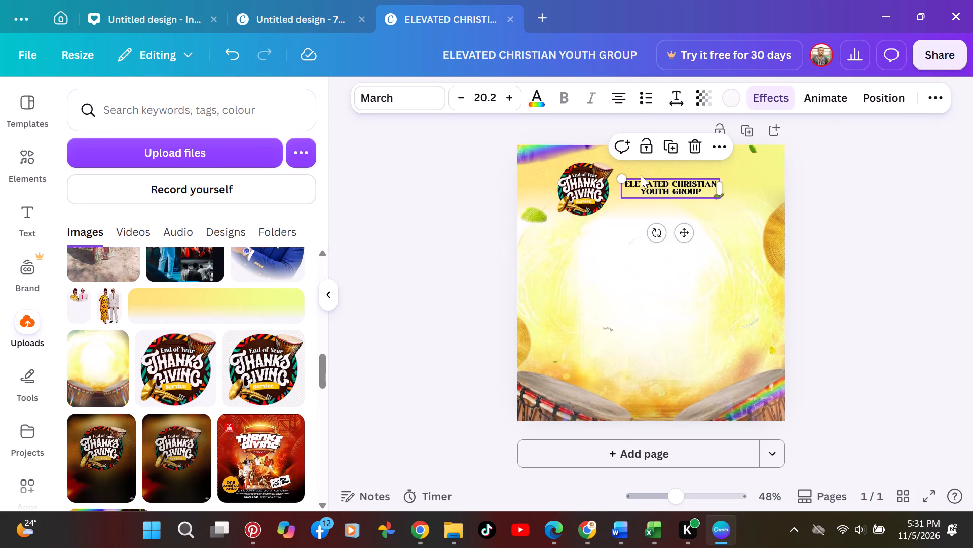
{"action": "left_click", "coordinate": [655, 291]}
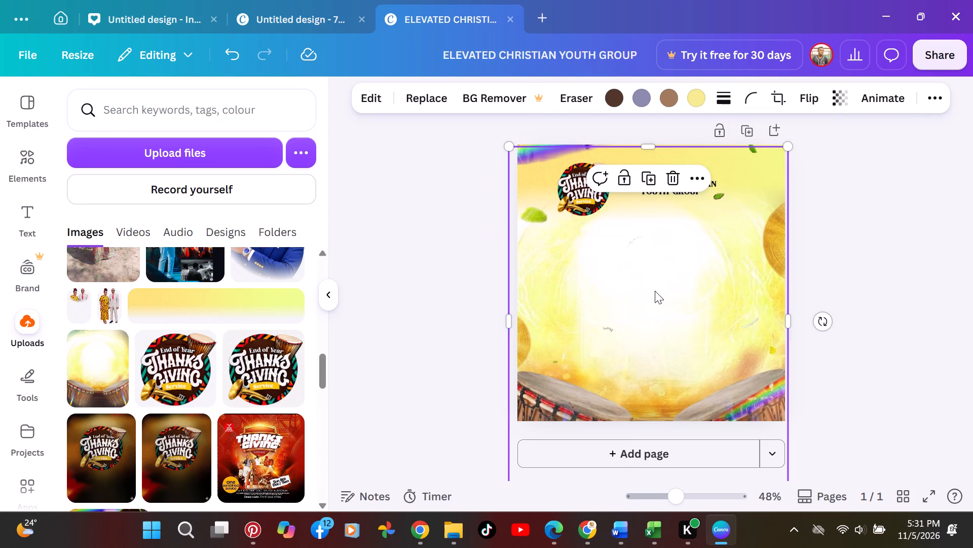
{"action": "key", "text": "ctrl+v"}
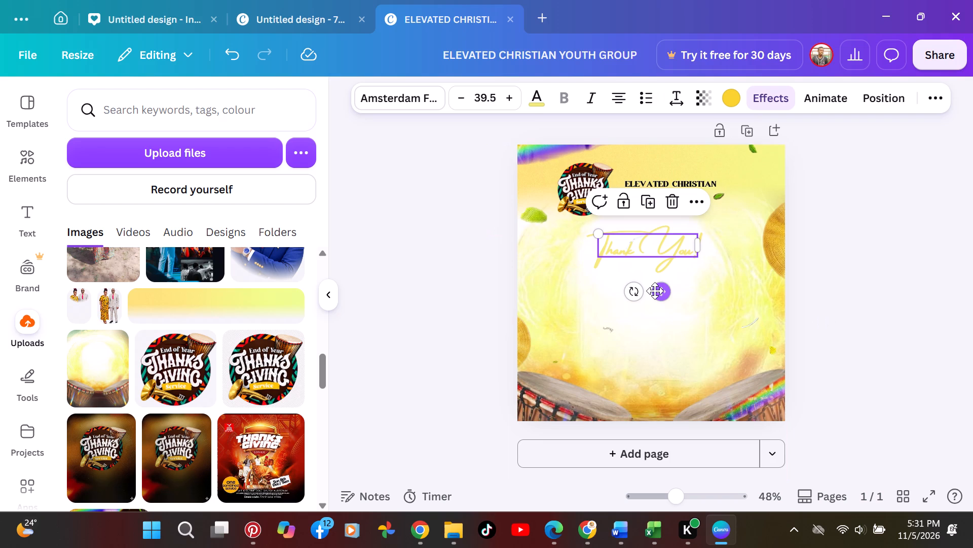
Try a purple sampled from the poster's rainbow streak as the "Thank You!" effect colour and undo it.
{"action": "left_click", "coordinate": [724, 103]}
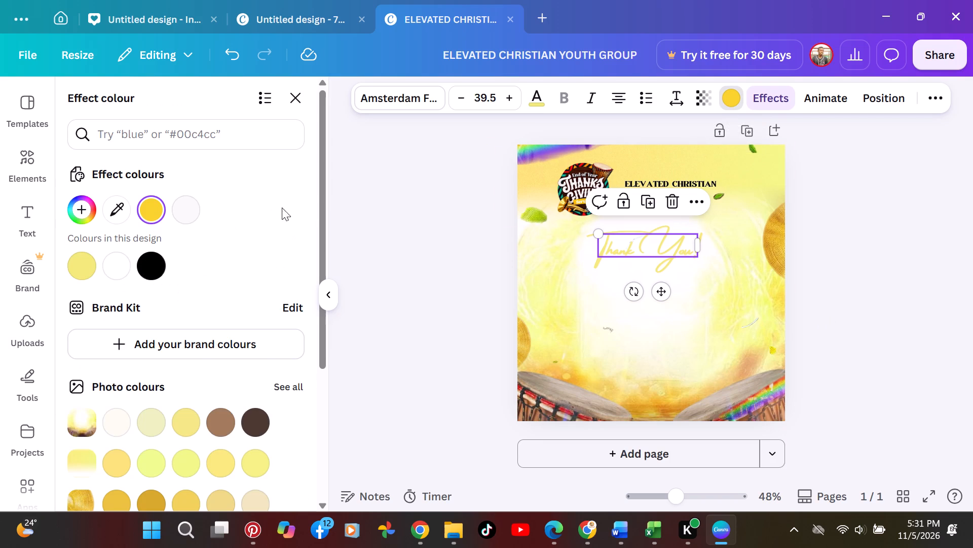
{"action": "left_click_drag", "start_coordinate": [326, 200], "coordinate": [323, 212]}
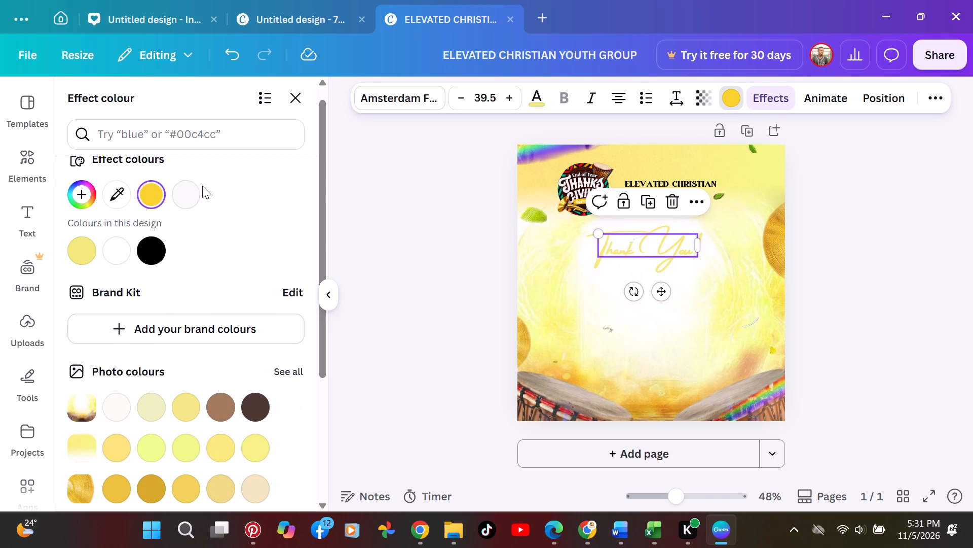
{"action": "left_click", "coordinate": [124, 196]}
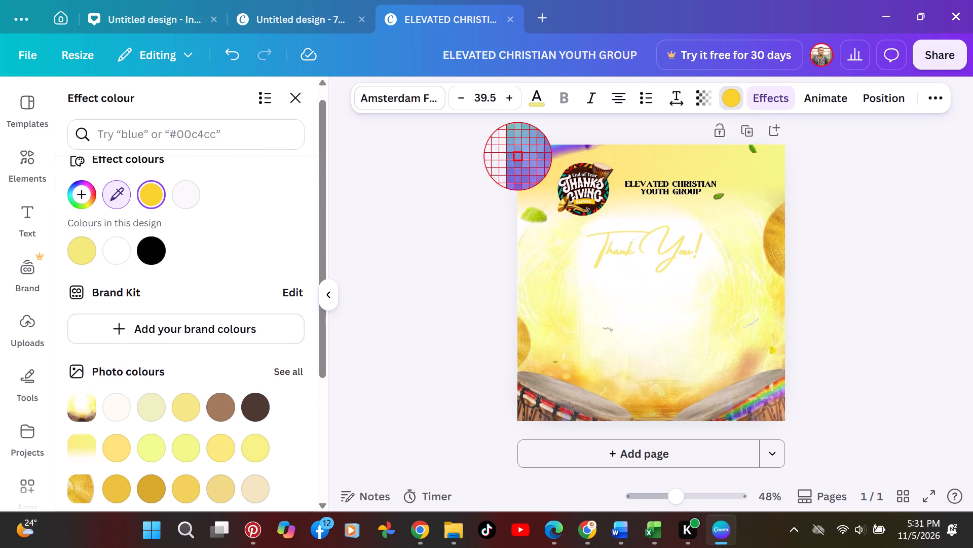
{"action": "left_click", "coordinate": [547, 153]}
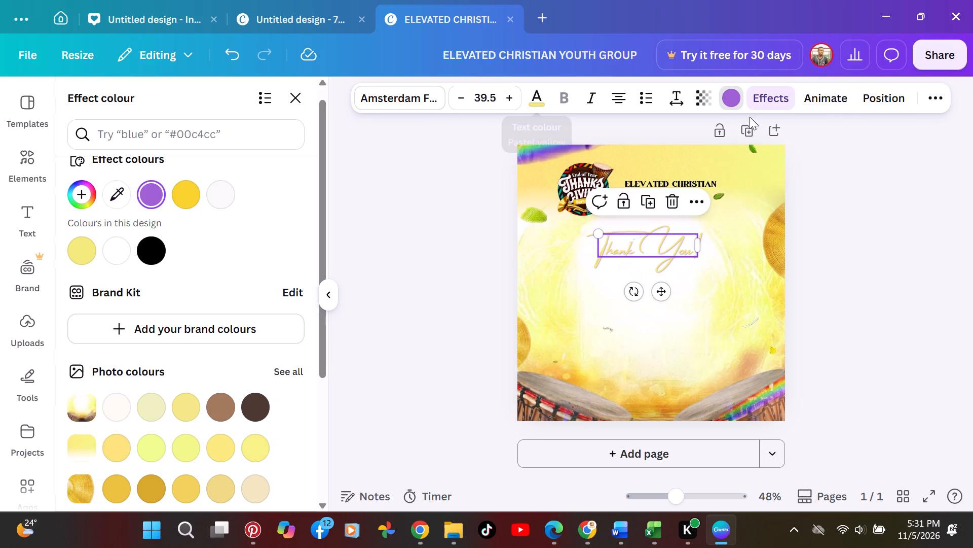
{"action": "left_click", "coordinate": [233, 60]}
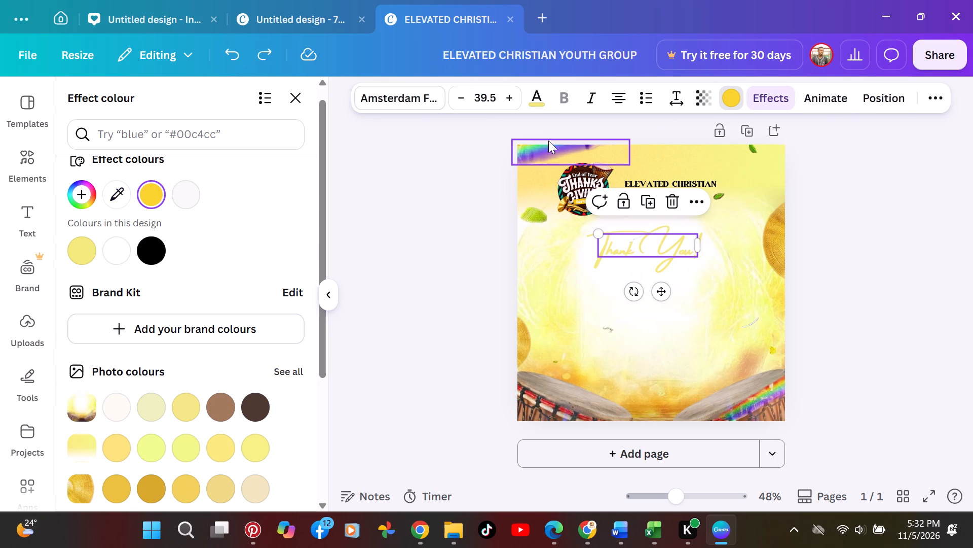
Recolour the "Thank You!" text with a blue-violet sampled from the rainbow streak at the poster's upper left.
{"action": "left_click", "coordinate": [533, 96]}
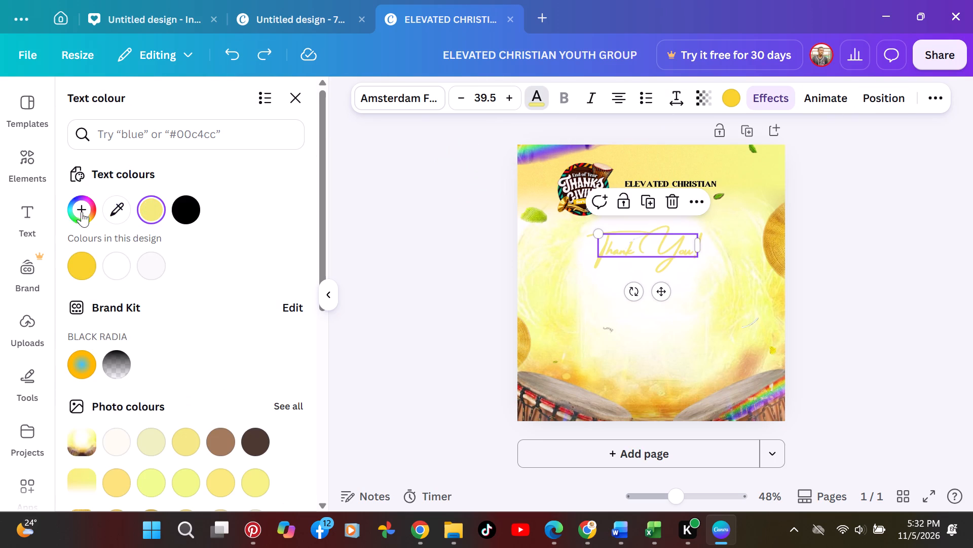
{"action": "left_click", "coordinate": [114, 211]}
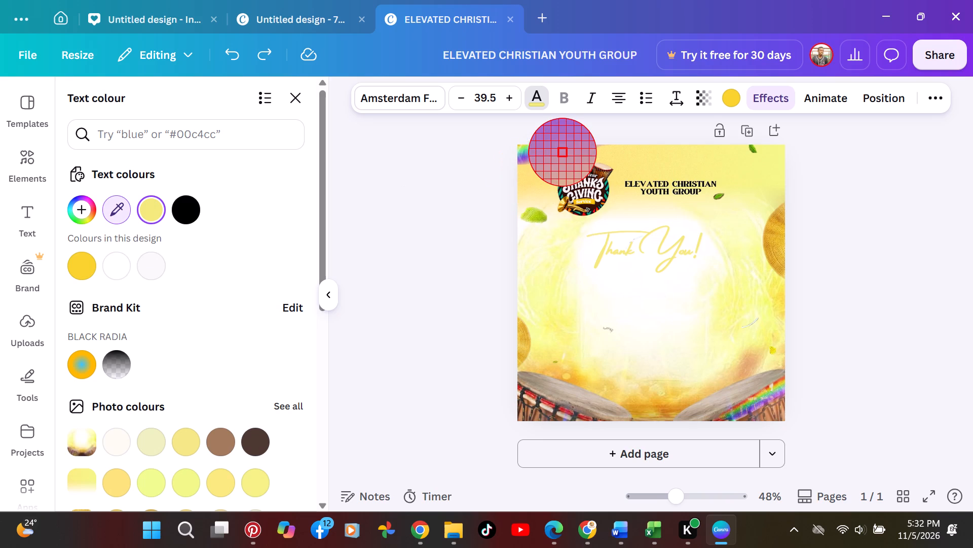
{"action": "left_click", "coordinate": [563, 152]}
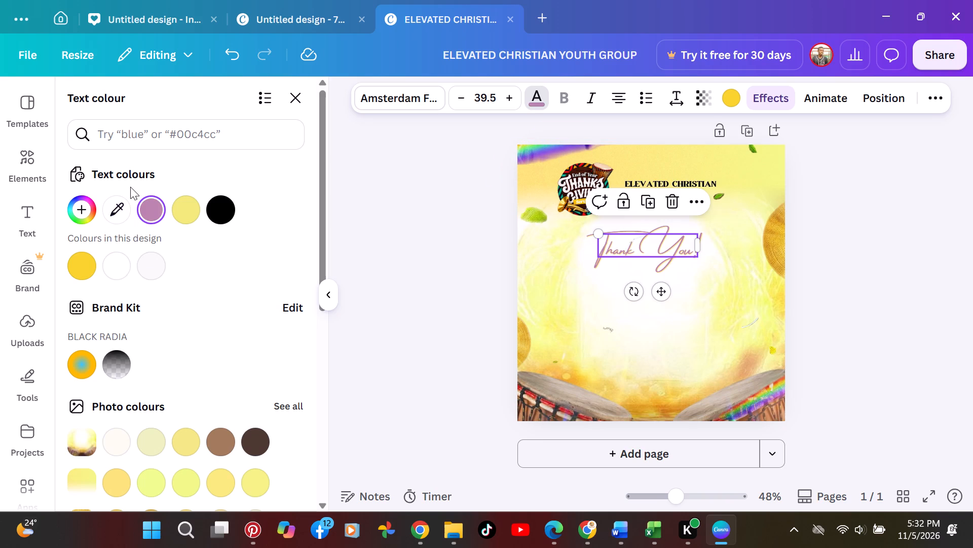
{"action": "left_click", "coordinate": [117, 201]}
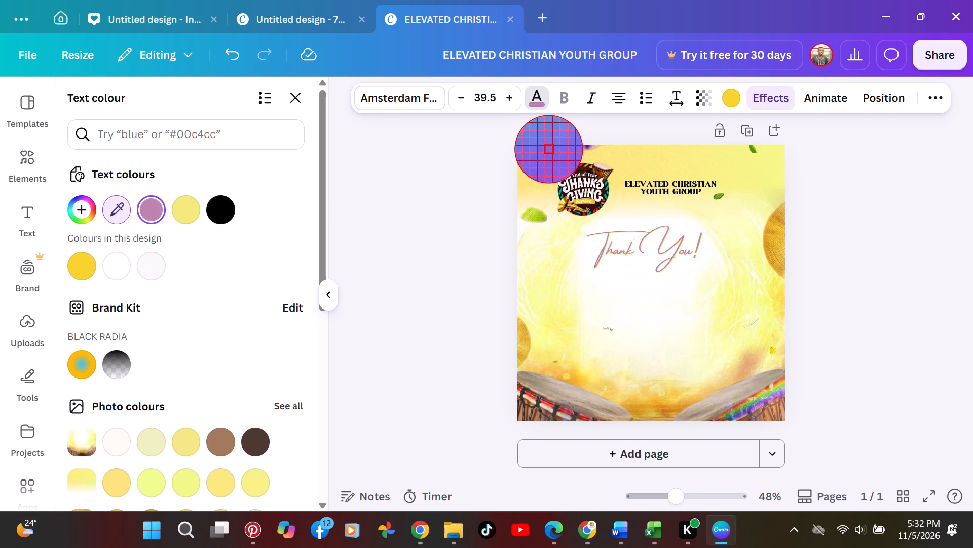
{"action": "left_click", "coordinate": [548, 149]}
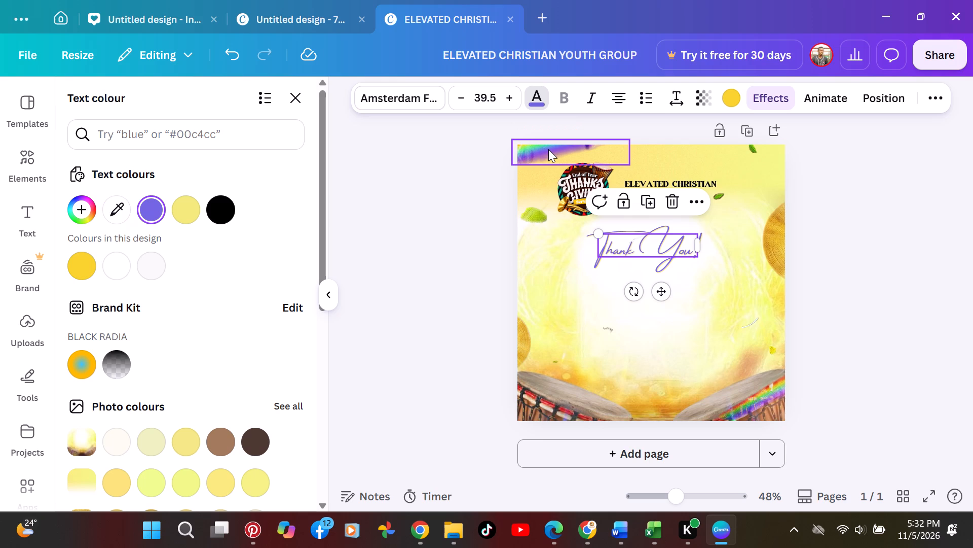
{"action": "left_click", "coordinate": [915, 238]}
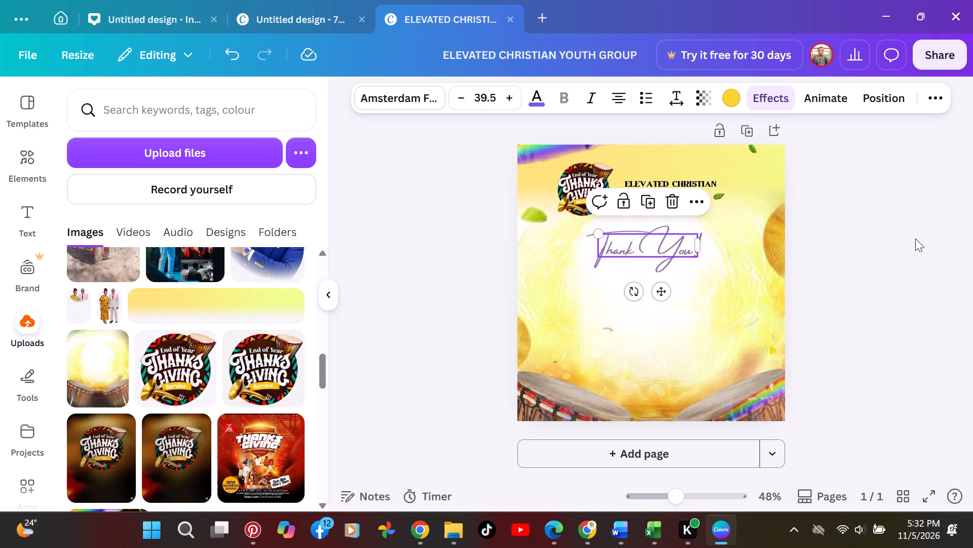
{"action": "left_click", "coordinate": [915, 238]}
{"action": "left_click", "coordinate": [669, 243]}
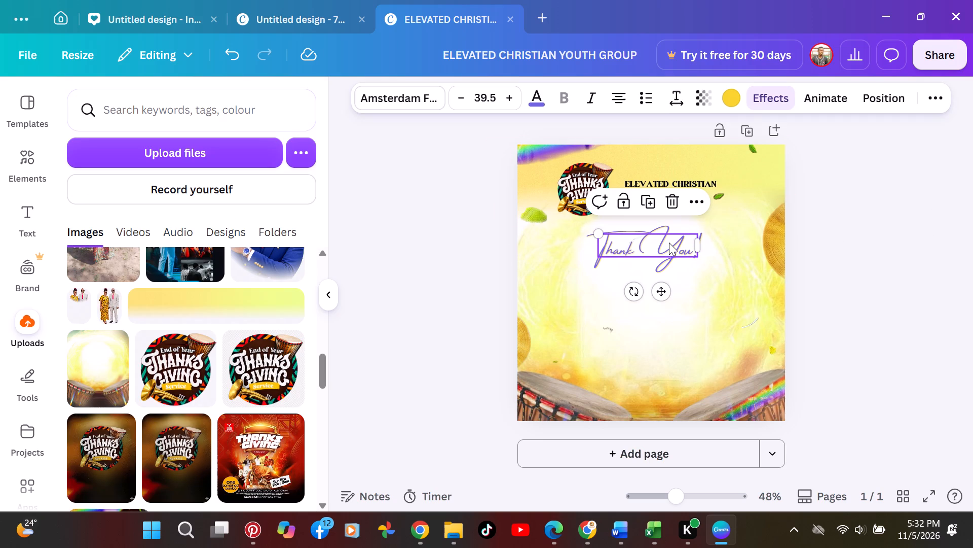
Copy the thin gold rectangular frame from the Alpha Praise flyer and paste it into the poster around the central area.
{"action": "left_click", "coordinate": [288, 19]}
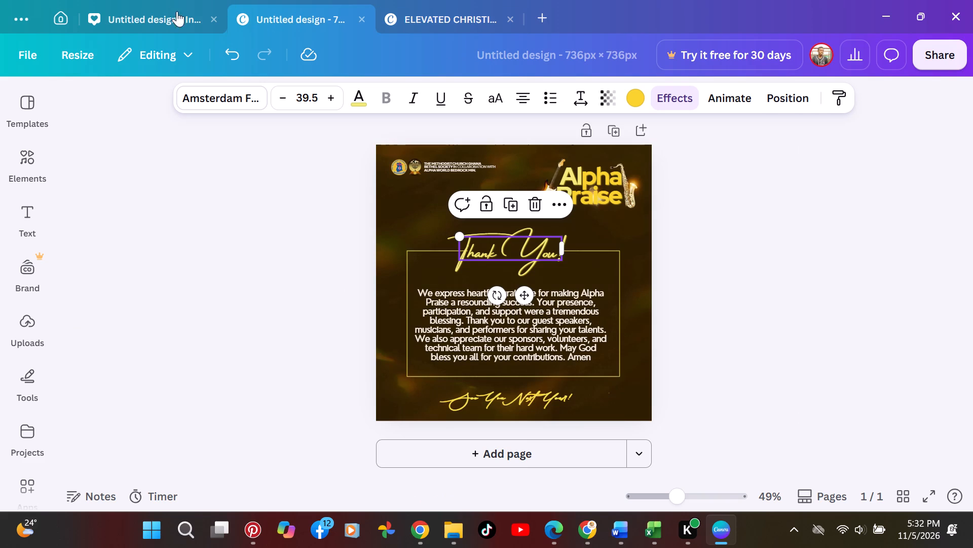
{"action": "left_click", "coordinate": [617, 256]}
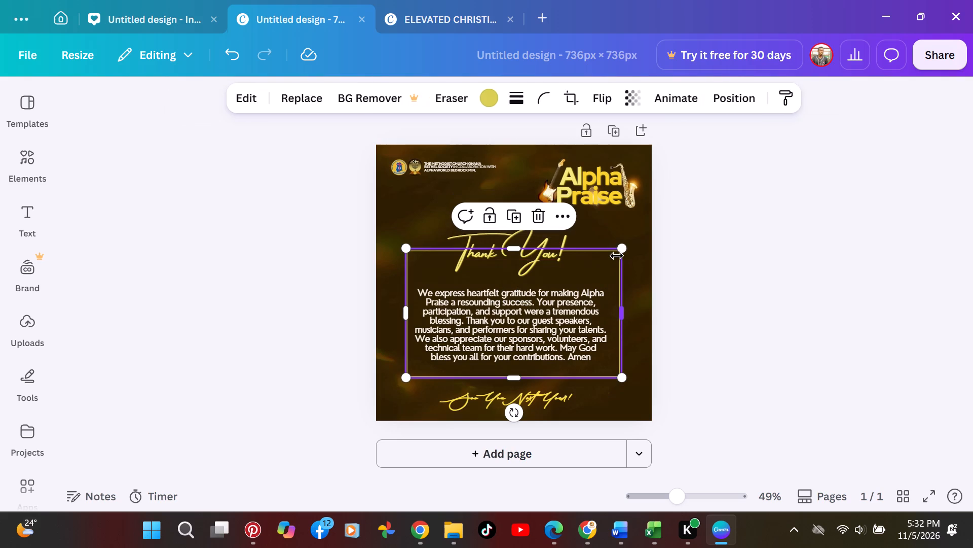
{"action": "right_click", "coordinate": [617, 256]}
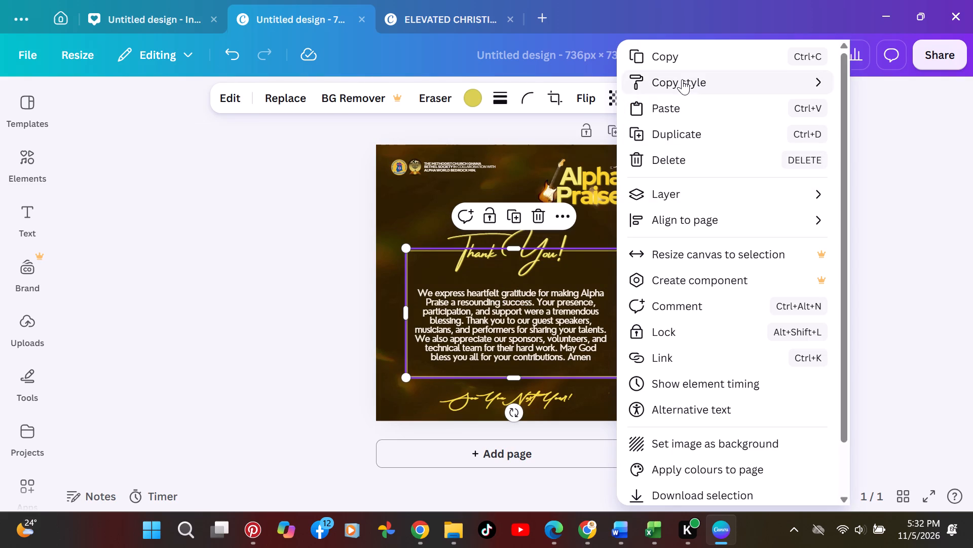
{"action": "left_click", "coordinate": [674, 61]}
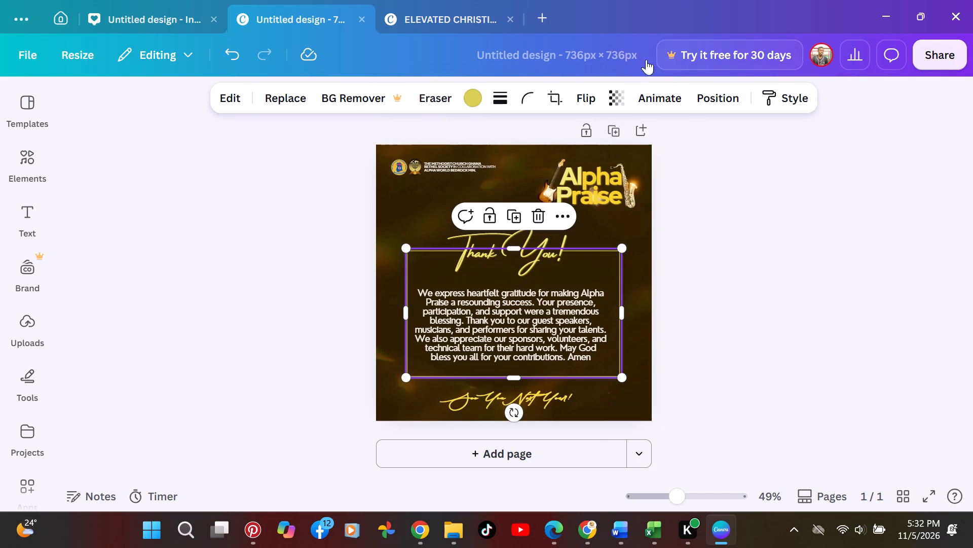
{"action": "left_click", "coordinate": [439, 4]}
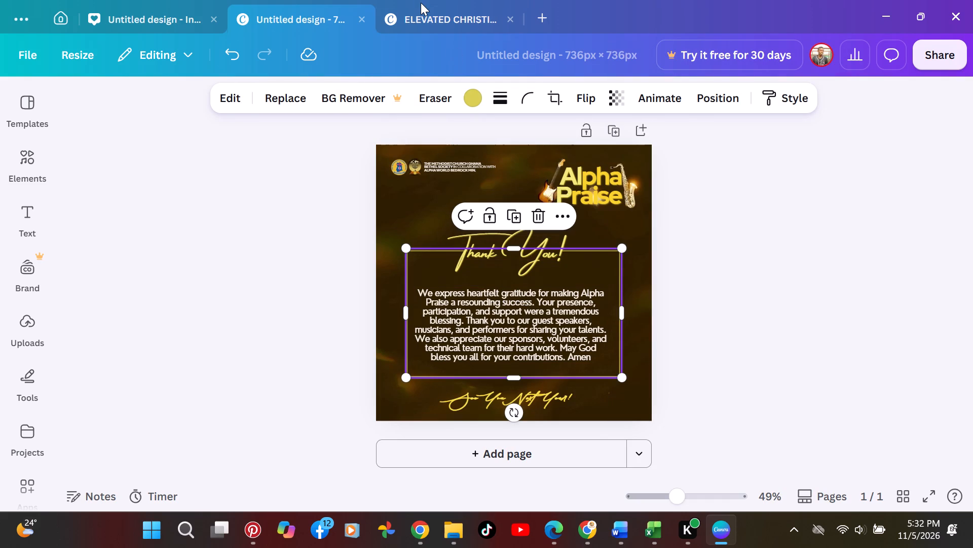
{"action": "left_click", "coordinate": [421, 3]}
{"action": "left_click", "coordinate": [428, 15]}
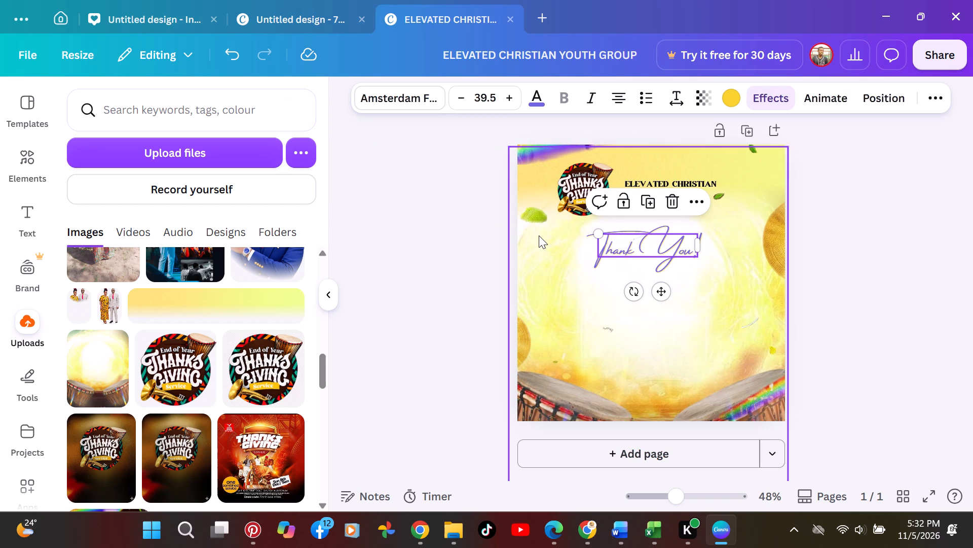
{"action": "key", "text": "ctrl+v"}
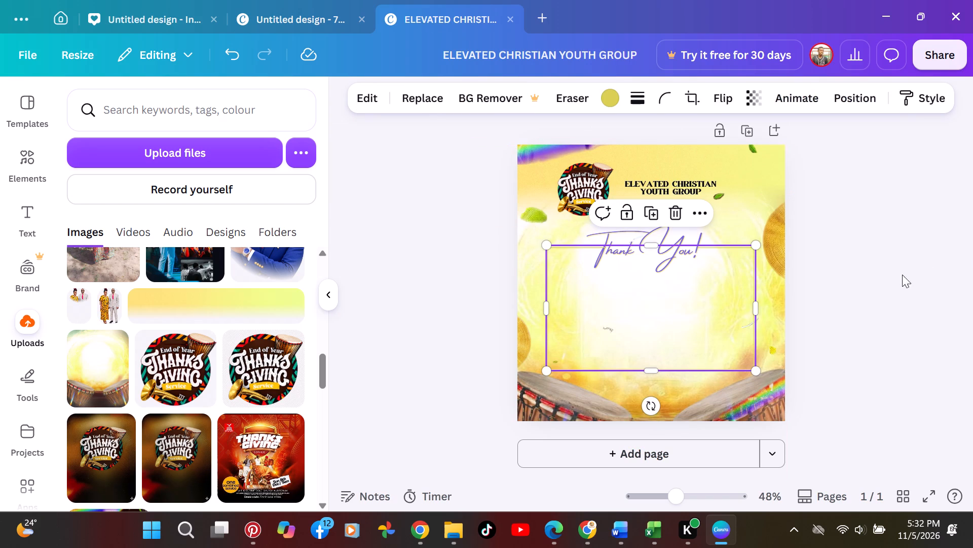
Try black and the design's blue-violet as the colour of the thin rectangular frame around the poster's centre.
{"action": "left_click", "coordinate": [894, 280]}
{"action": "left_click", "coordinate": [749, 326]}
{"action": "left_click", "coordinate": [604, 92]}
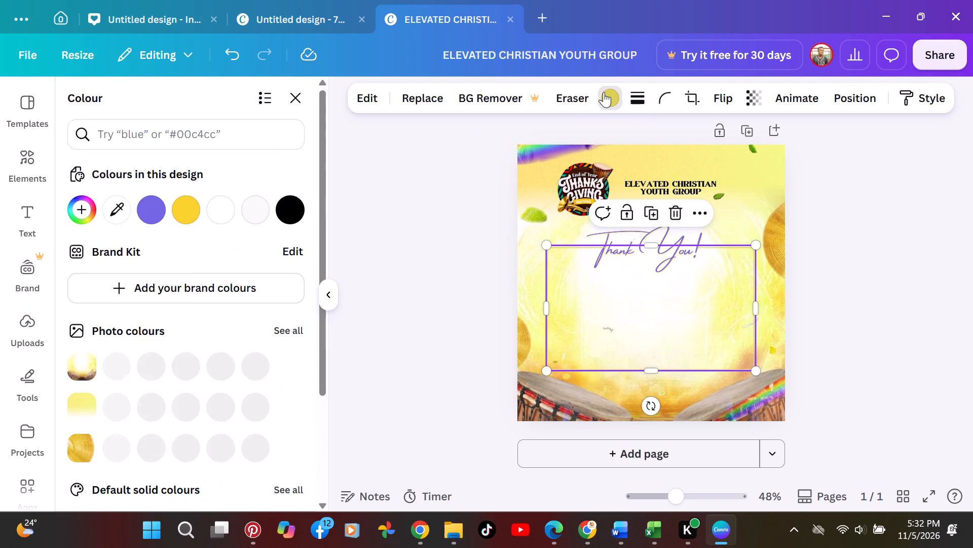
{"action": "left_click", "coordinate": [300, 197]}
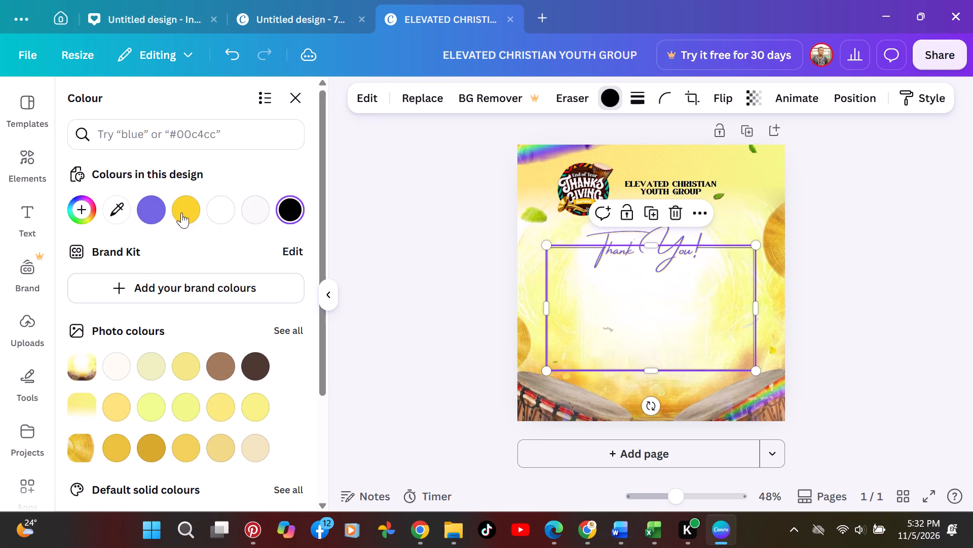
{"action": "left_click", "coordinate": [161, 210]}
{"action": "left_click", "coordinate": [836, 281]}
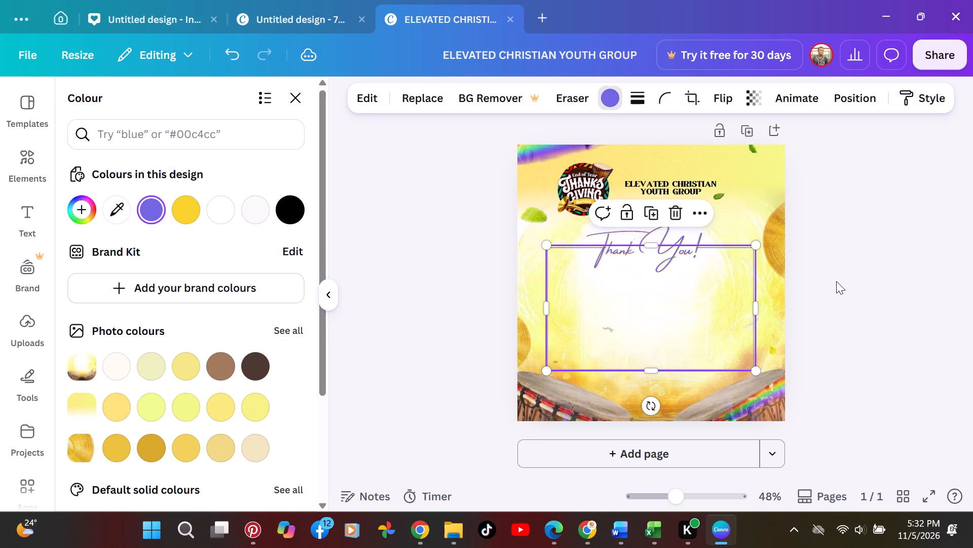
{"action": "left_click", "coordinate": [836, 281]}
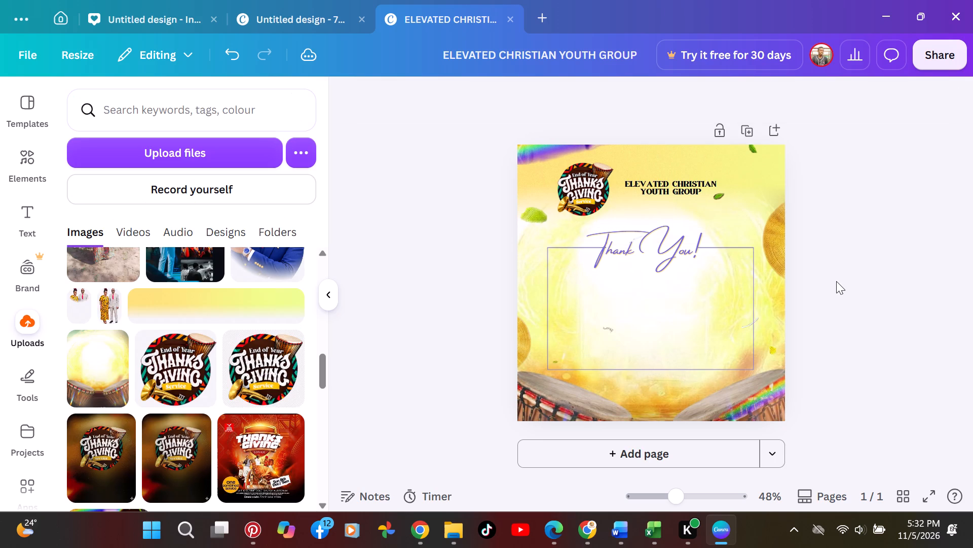
Recolour the thin rectangular frame with a green sampled from the rainbow streak at the poster's lower right corner.
{"action": "left_click", "coordinate": [750, 305]}
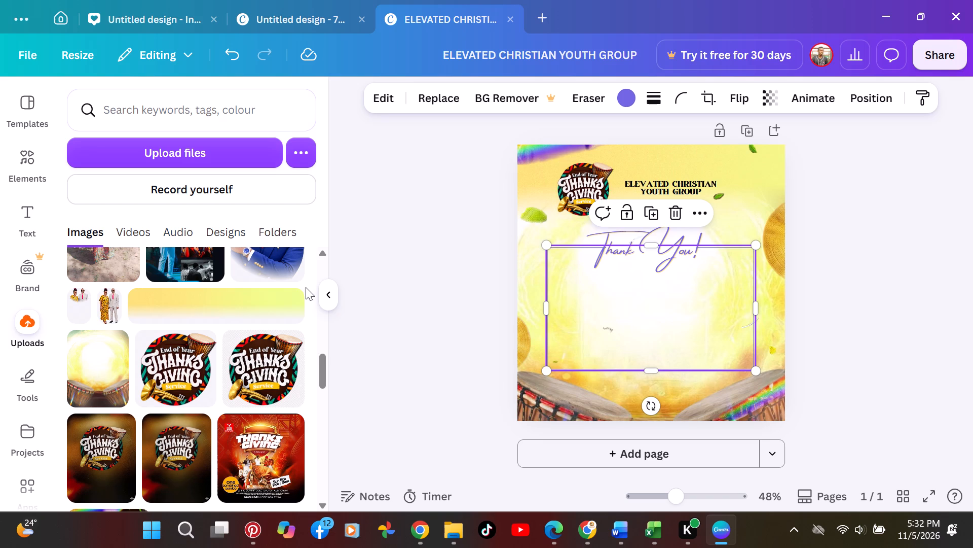
{"action": "left_click", "coordinate": [610, 95]}
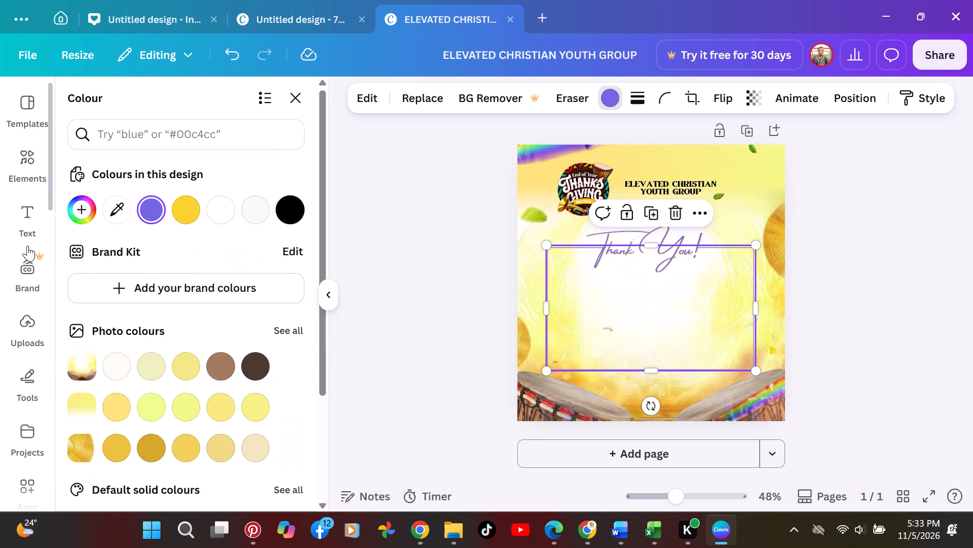
{"action": "left_click", "coordinate": [115, 207]}
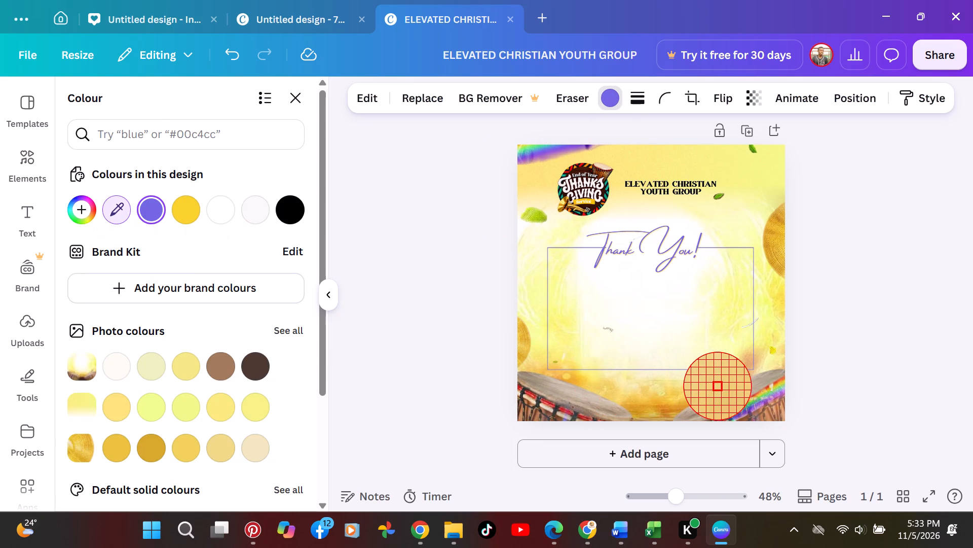
{"action": "left_click", "coordinate": [764, 394]}
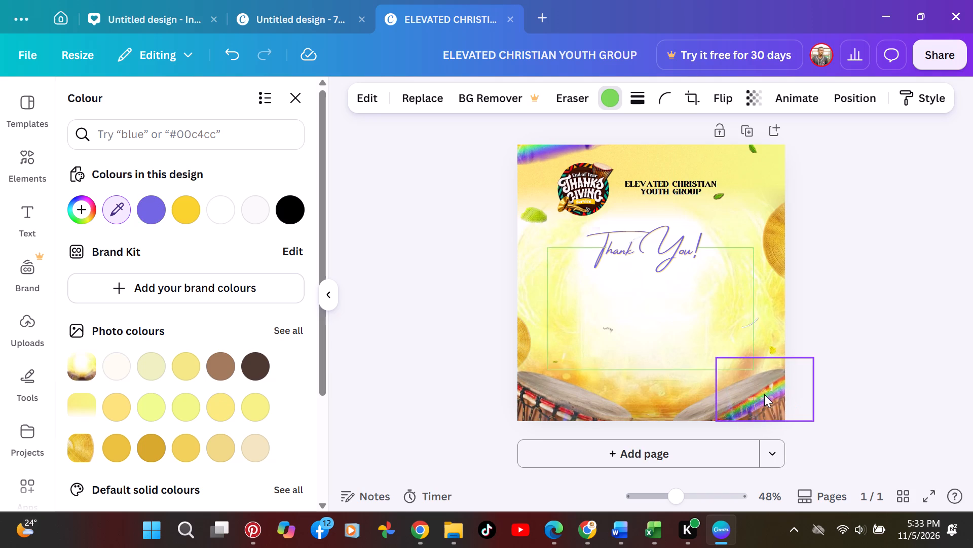
{"action": "left_click", "coordinate": [948, 222]}
{"action": "left_click", "coordinate": [948, 222]}
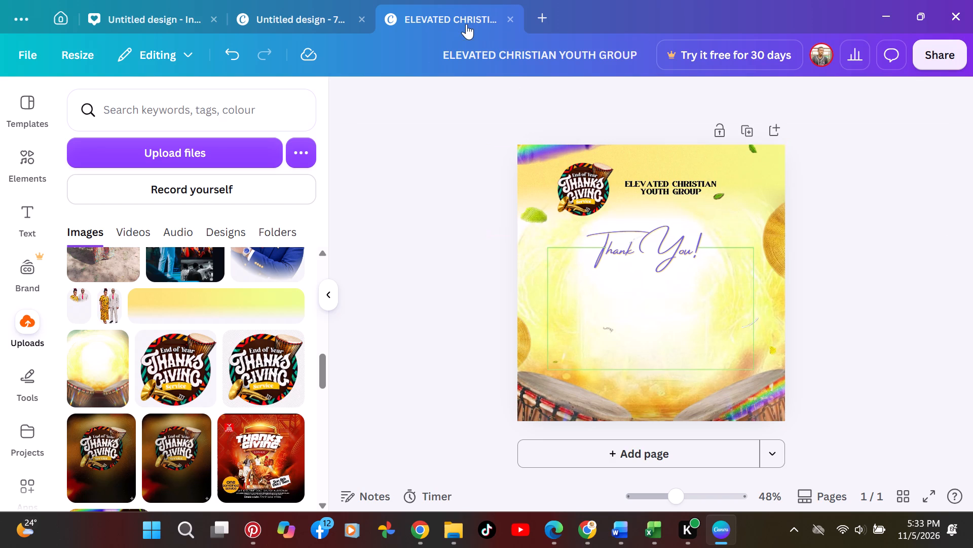
Copy the "See You Next Year!" script text from the Alpha Praise flyer and place it in the poster just below the frame.
{"action": "left_click", "coordinate": [318, 15]}
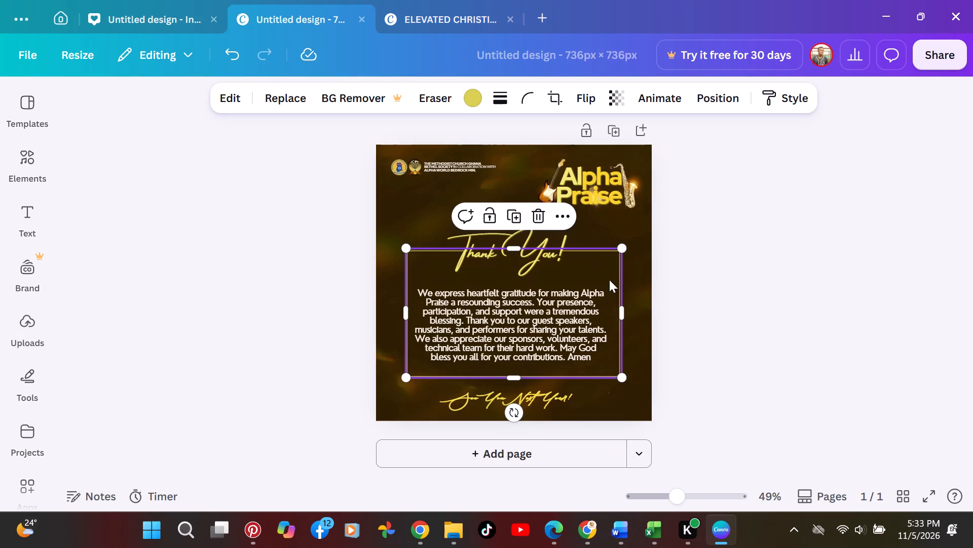
{"action": "left_click", "coordinate": [764, 334]}
{"action": "left_click", "coordinate": [559, 397]}
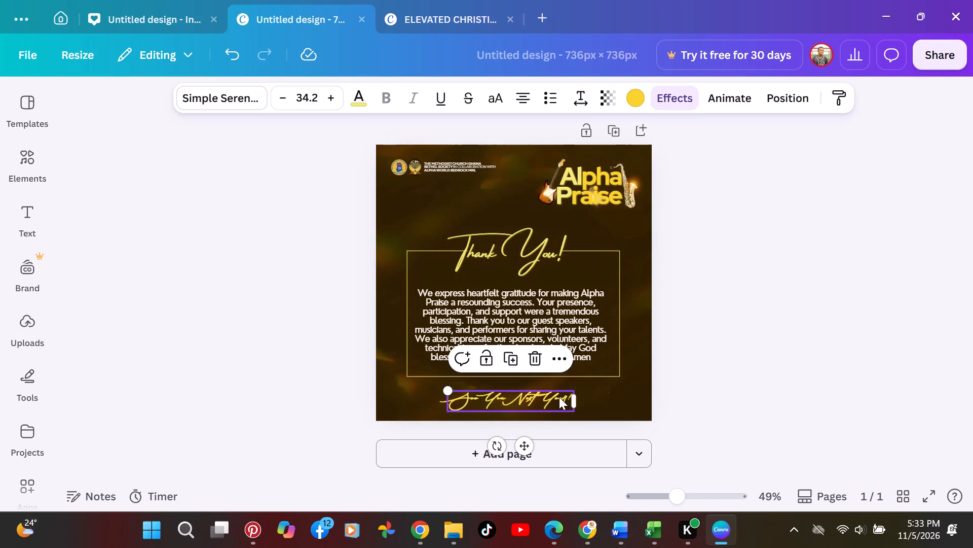
{"action": "right_click", "coordinate": [559, 397]}
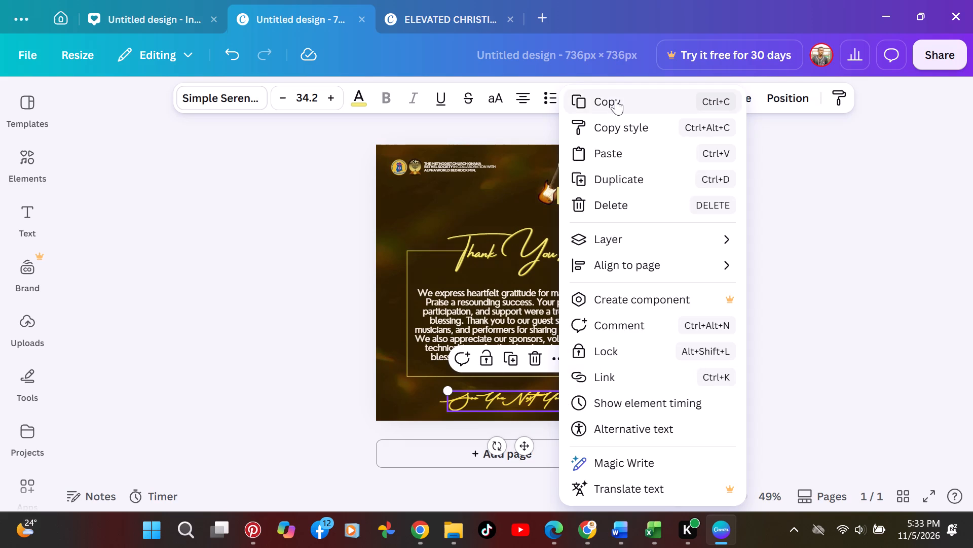
{"action": "left_click", "coordinate": [616, 99]}
{"action": "left_click", "coordinate": [458, 27]}
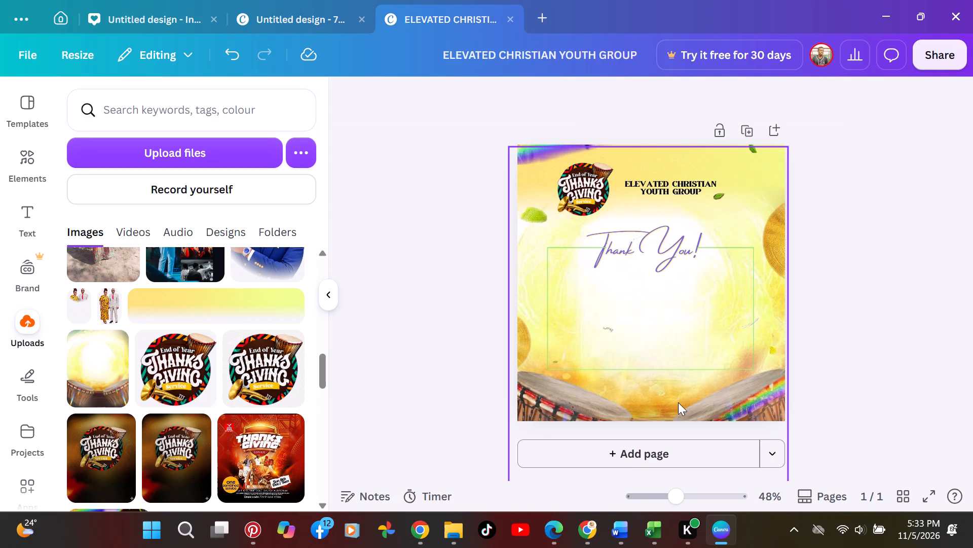
{"action": "key", "text": "ctrl+v"}
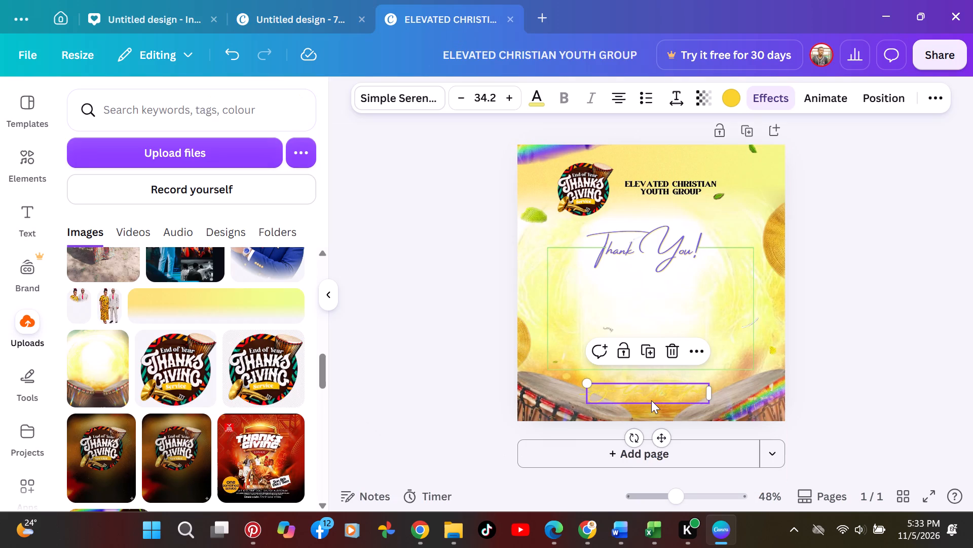
{"action": "left_click_drag", "start_coordinate": [651, 390], "coordinate": [654, 386]}
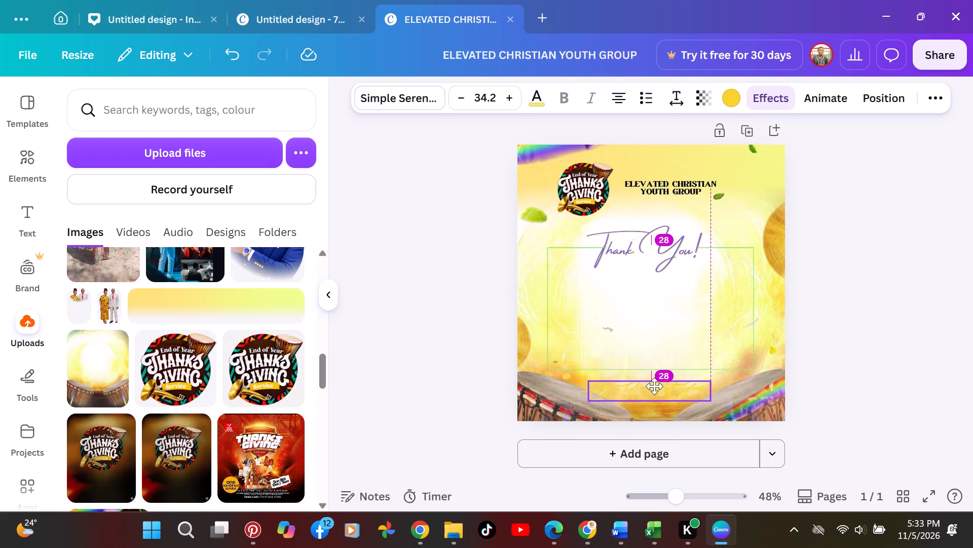
{"action": "left_click_drag", "start_coordinate": [654, 386], "coordinate": [656, 382]}
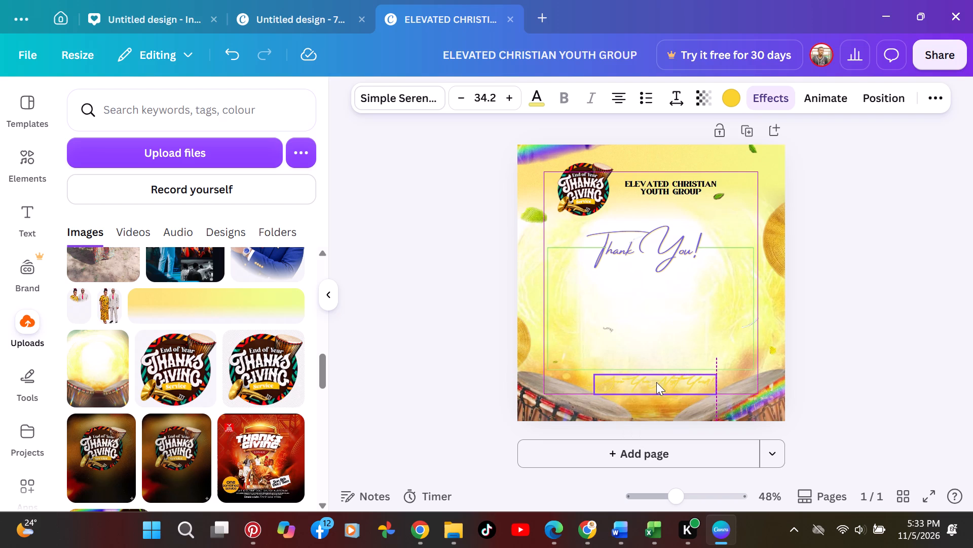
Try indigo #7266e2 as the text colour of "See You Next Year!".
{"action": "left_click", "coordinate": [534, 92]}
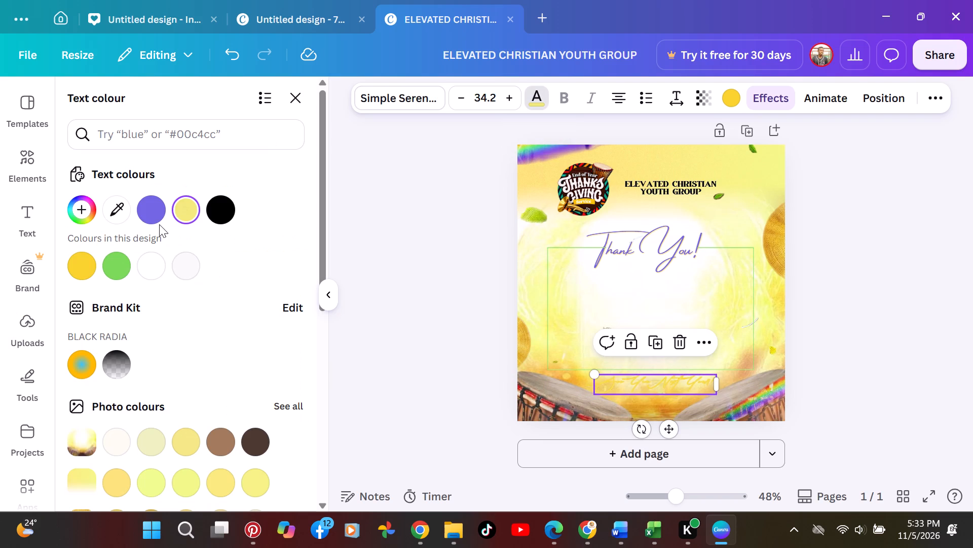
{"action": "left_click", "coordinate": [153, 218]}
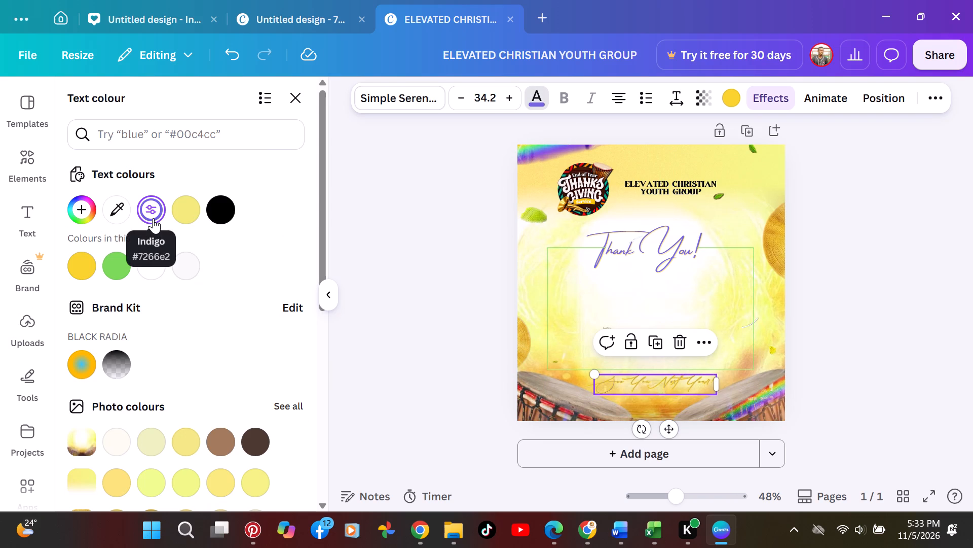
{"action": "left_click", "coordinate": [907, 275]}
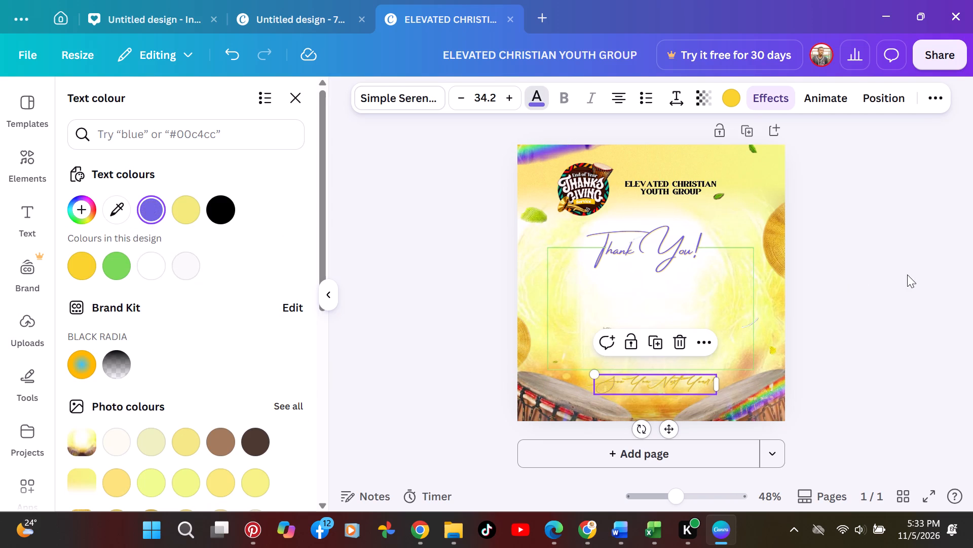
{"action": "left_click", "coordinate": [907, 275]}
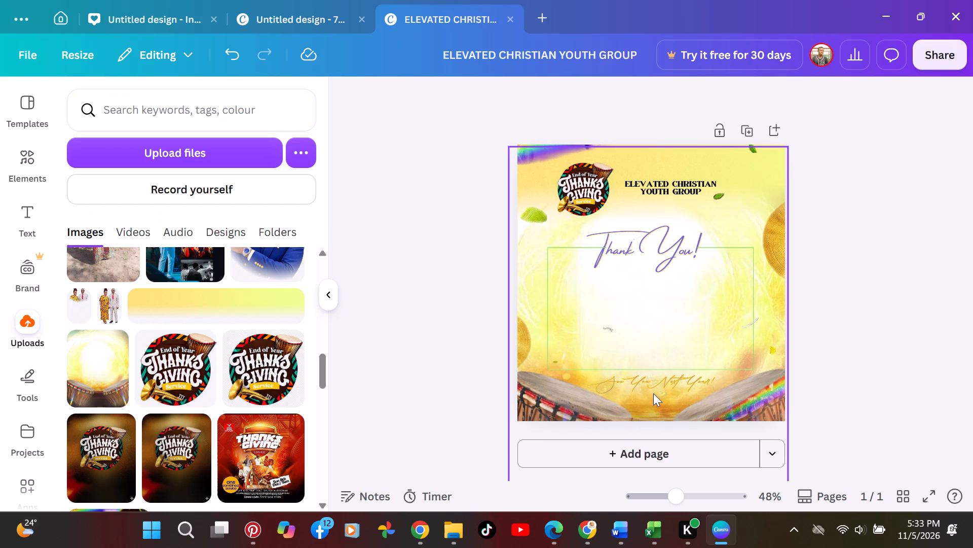
Set the "See You Next Year!" text colour to black #000000 and its effect colour to the design's indigo.
{"action": "left_click", "coordinate": [656, 391]}
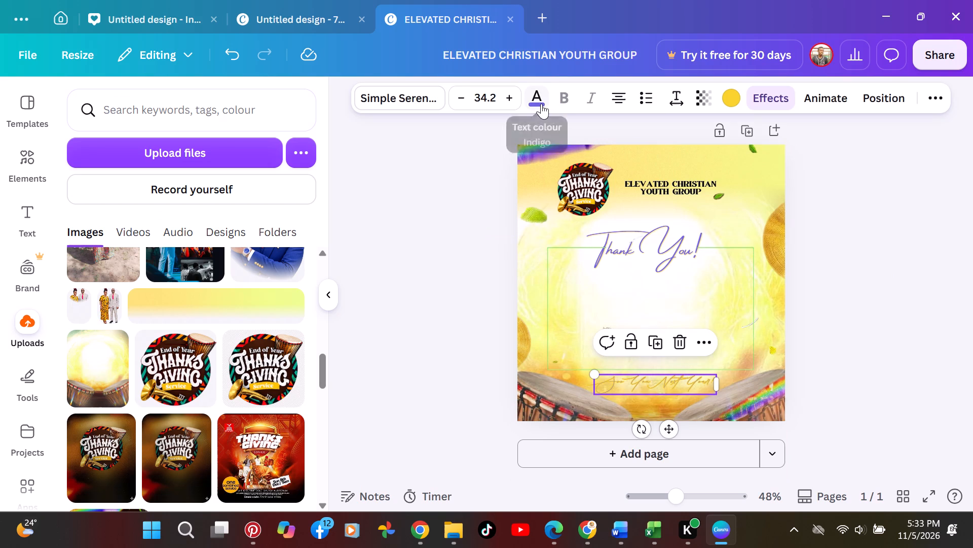
{"action": "left_click", "coordinate": [541, 104]}
{"action": "left_click", "coordinate": [179, 212]}
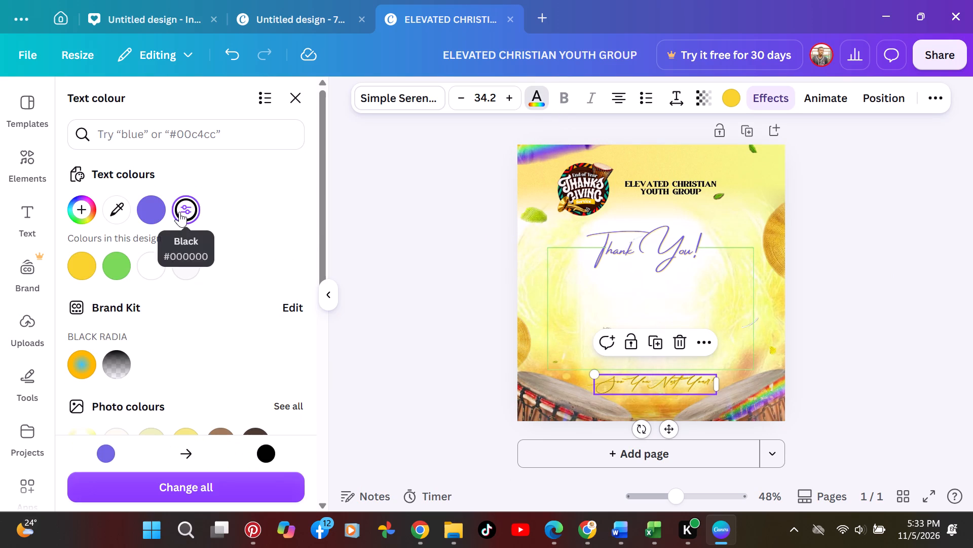
{"action": "left_click", "coordinate": [733, 96]}
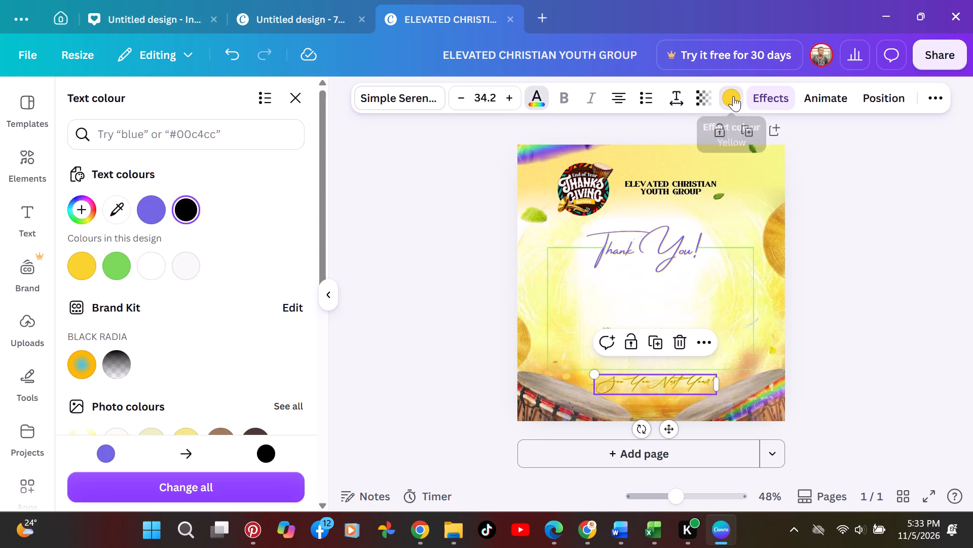
{"action": "left_click", "coordinate": [79, 269]}
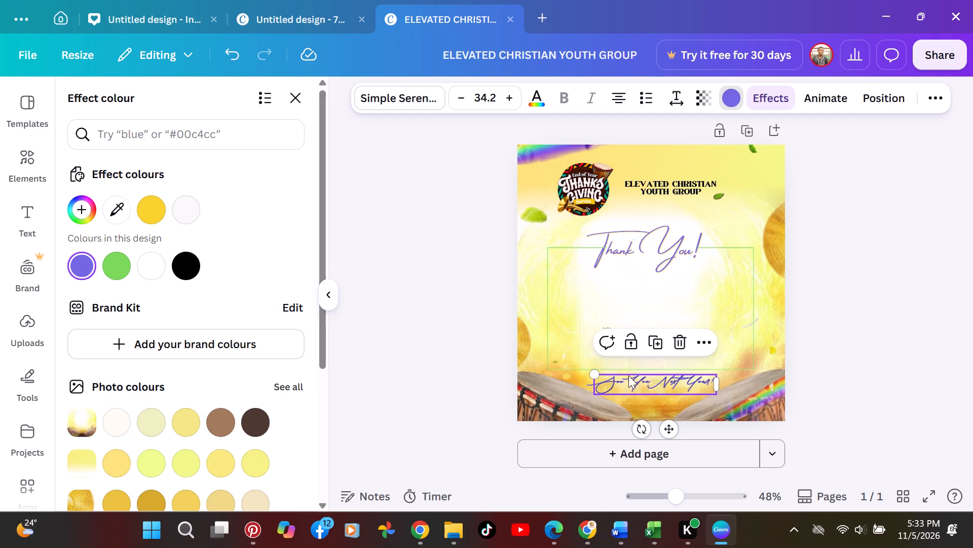
Enlarge "See You Next Year!" to size 40.5 and centre it on the page between the drums, slightly below the frame.
{"action": "left_click_drag", "start_coordinate": [591, 371], "coordinate": [569, 367]}
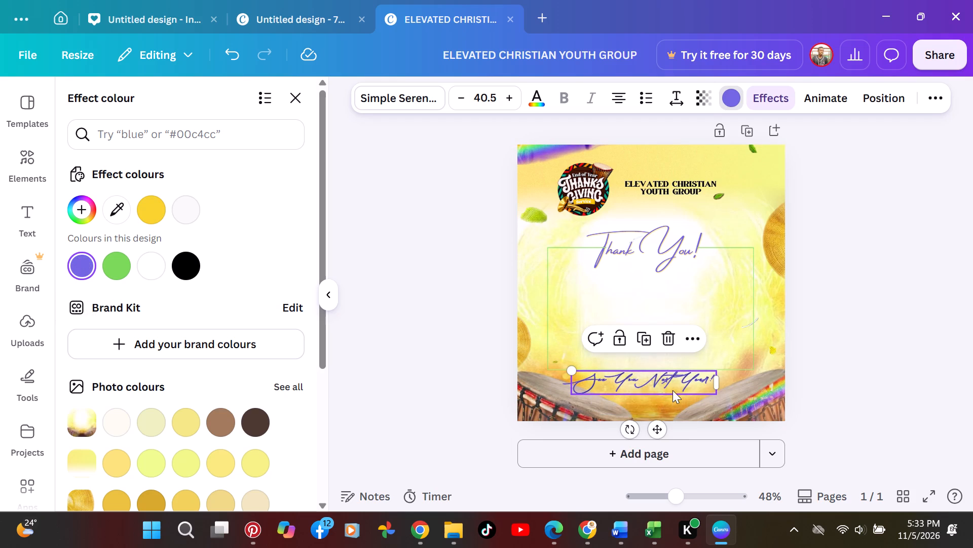
{"action": "left_click_drag", "start_coordinate": [672, 389], "coordinate": [680, 395]}
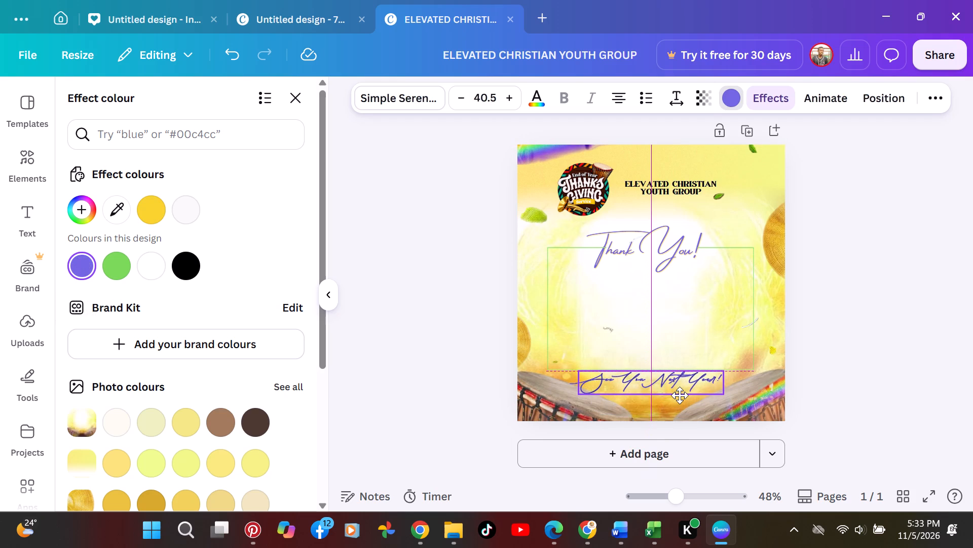
{"action": "left_click_drag", "start_coordinate": [680, 395], "coordinate": [682, 395]}
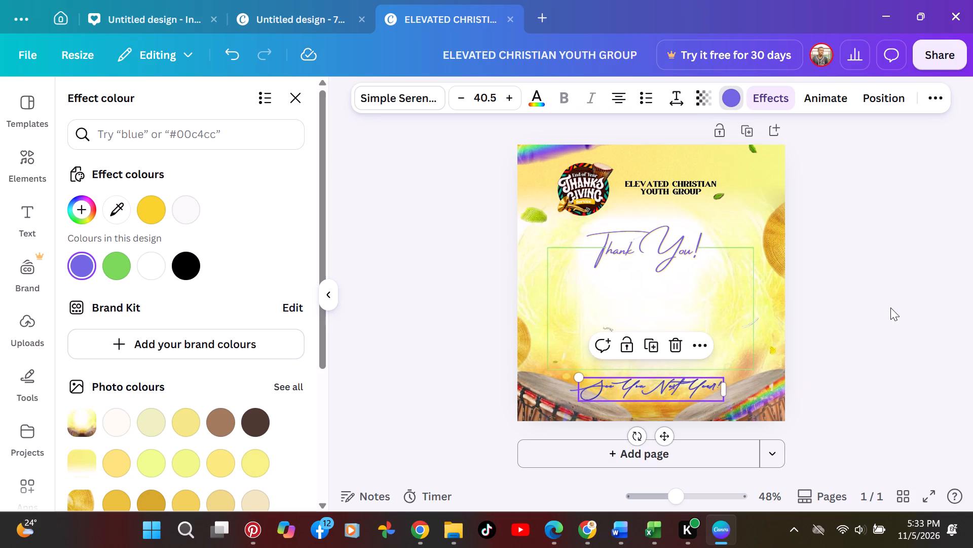
{"action": "left_click", "coordinate": [890, 307]}
{"action": "left_click", "coordinate": [890, 307]}
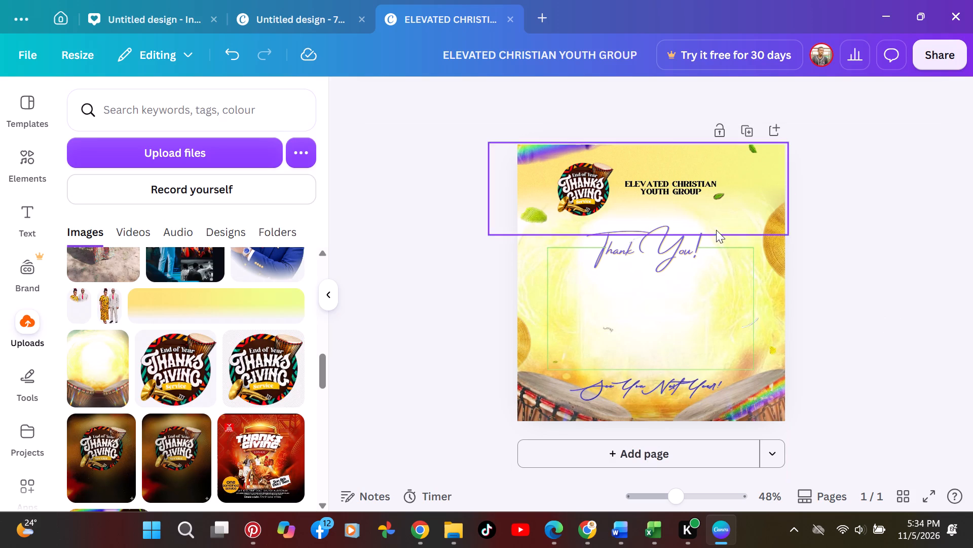
Move the small green leaf beside the group name out towards the poster's right edge.
{"action": "left_click_drag", "start_coordinate": [721, 198], "coordinate": [752, 205]}
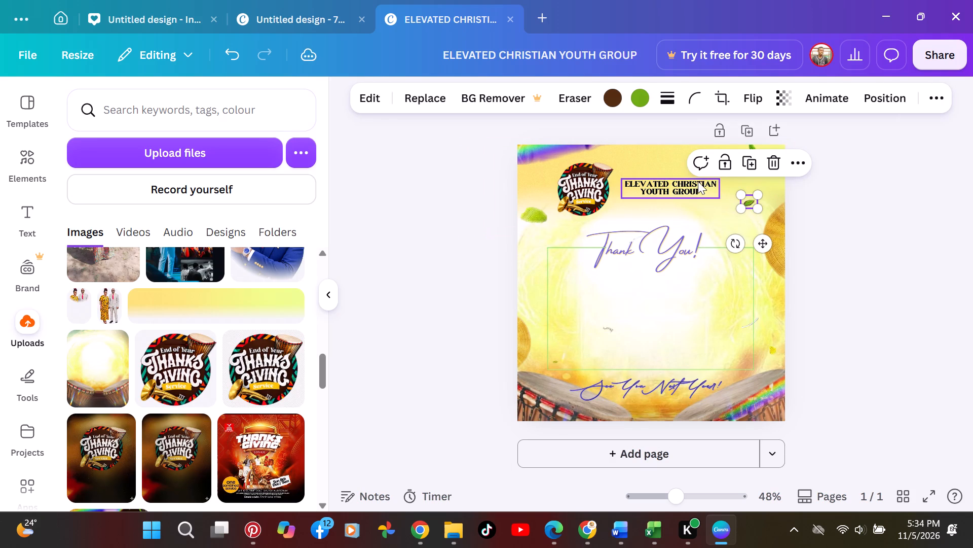
Shift the ELEVATED CHRISTIAN YOUTH GROUP title and the Thanksgiving logo rightwards and slightly down, side by side above "Thank You!".
{"action": "left_click_drag", "start_coordinate": [688, 185], "coordinate": [702, 192]}
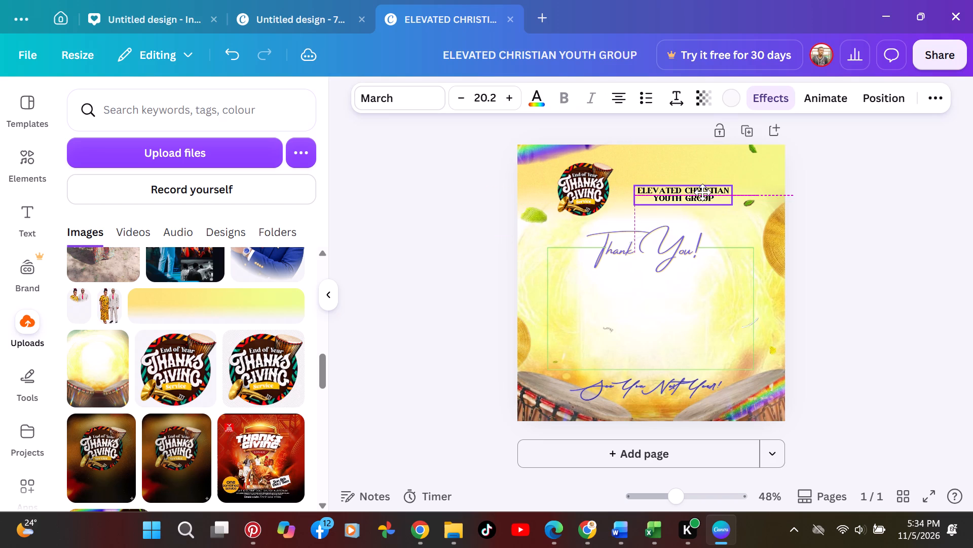
{"action": "left_click_drag", "start_coordinate": [702, 192], "coordinate": [706, 189]}
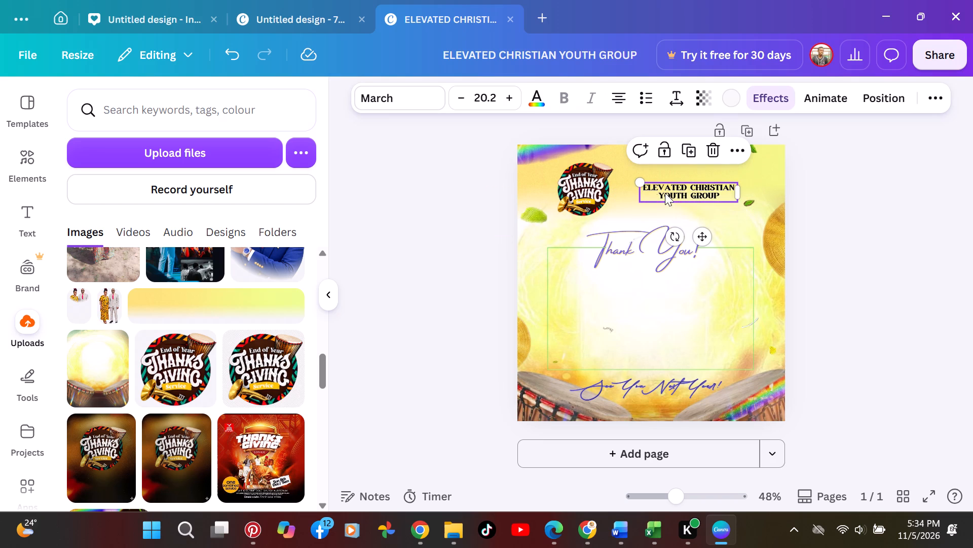
{"action": "left_click_drag", "start_coordinate": [580, 191], "coordinate": [598, 200]}
{"action": "left_click_drag", "start_coordinate": [684, 182], "coordinate": [682, 184]}
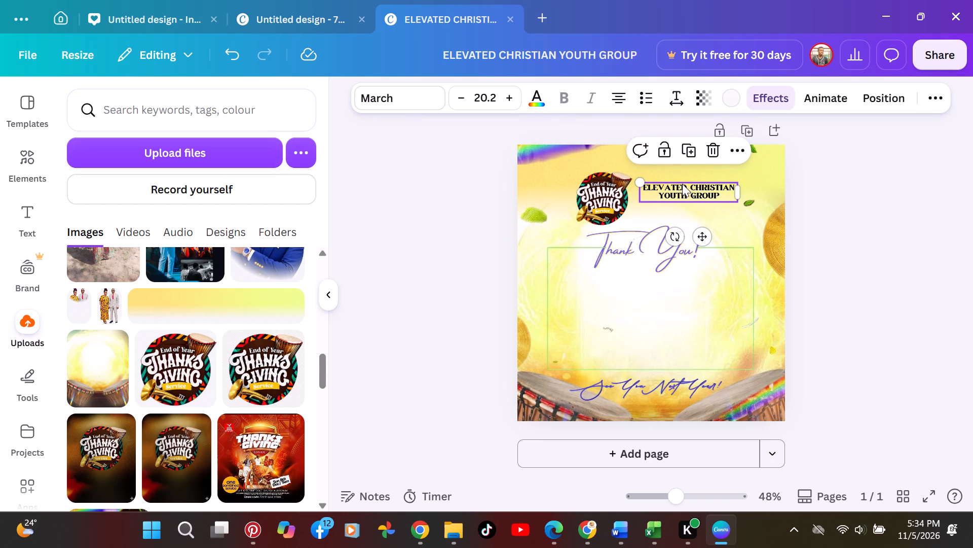
{"action": "left_click_drag", "start_coordinate": [682, 184], "coordinate": [680, 188]}
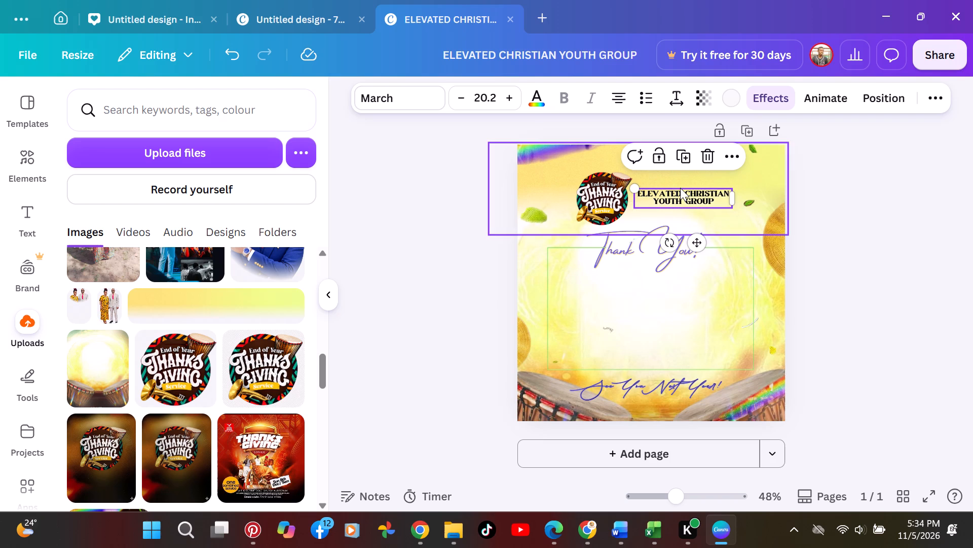
{"action": "left_click", "coordinate": [832, 223]}
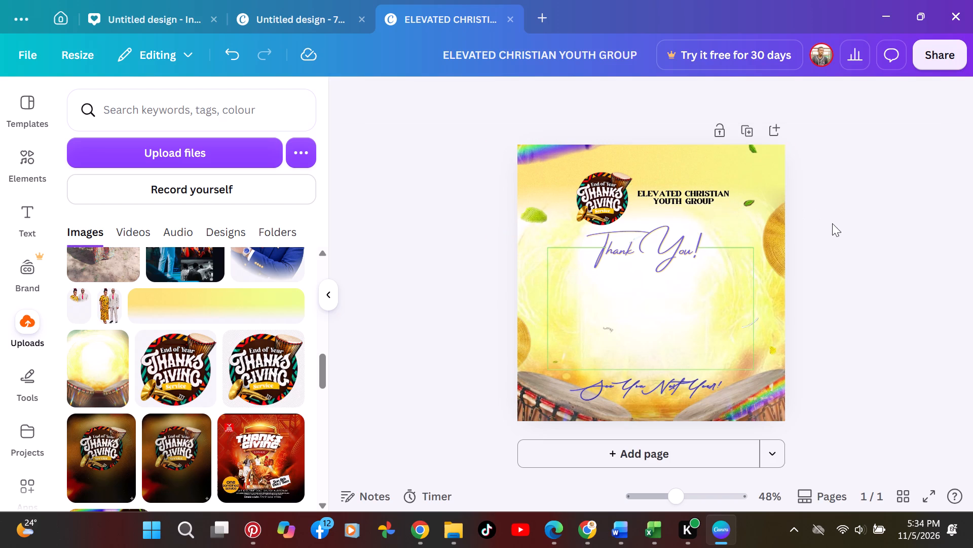
{"action": "left_click", "coordinate": [692, 191]}
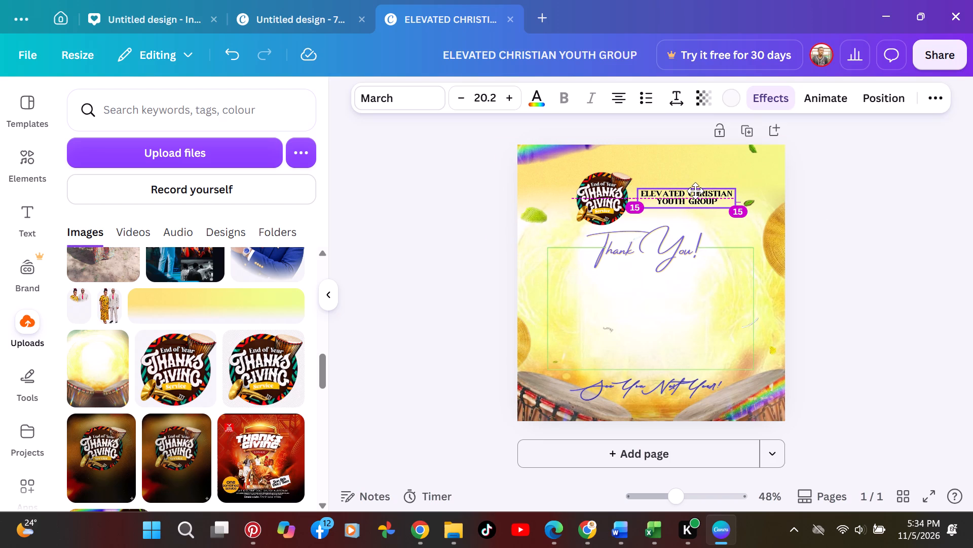
{"action": "left_click_drag", "start_coordinate": [605, 198], "coordinate": [605, 195]}
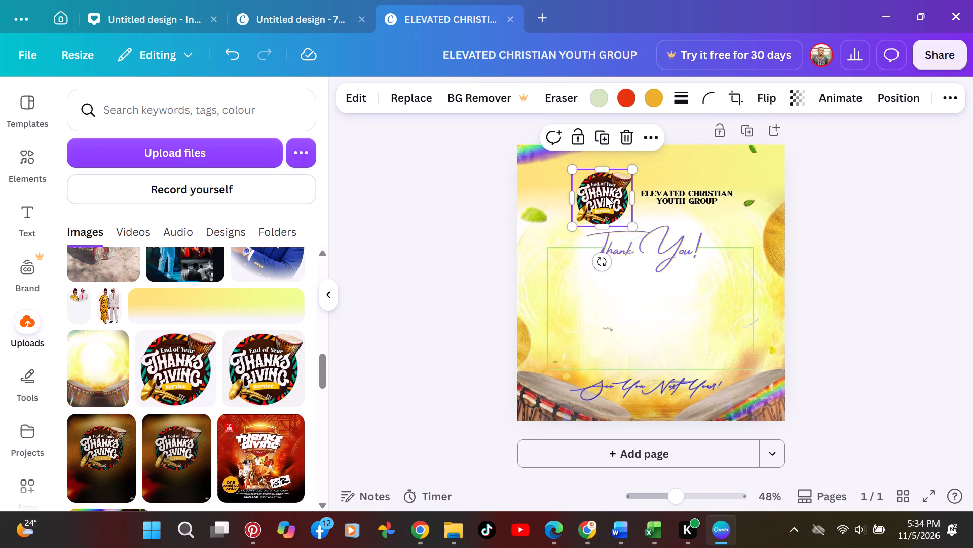
{"action": "left_click_drag", "start_coordinate": [605, 195], "coordinate": [606, 193]}
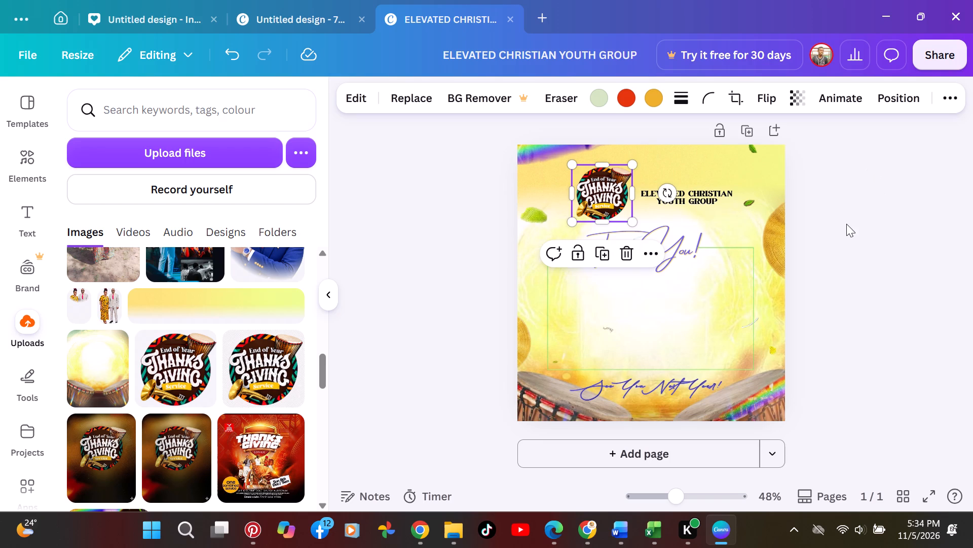
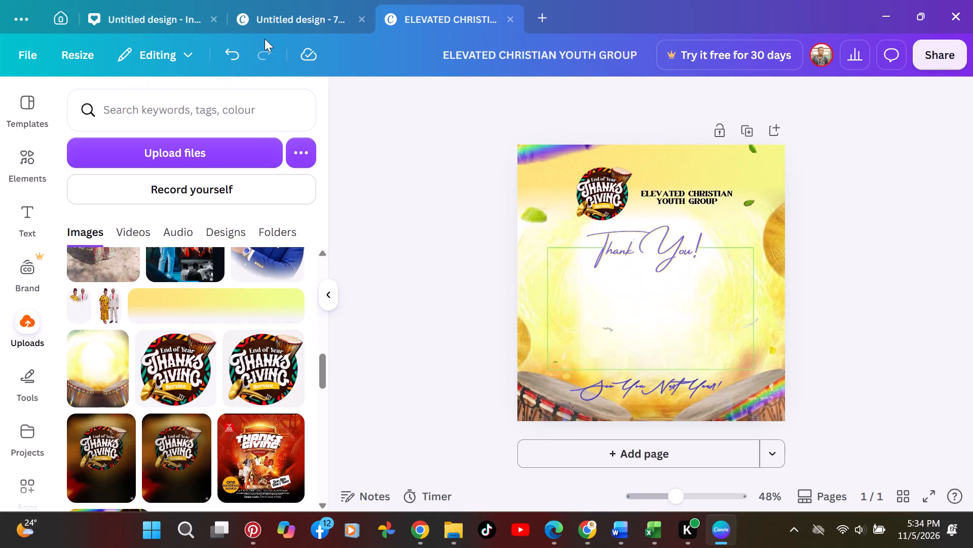
Copy the gratitude paragraph from the Alpha Praise design into the youth group poster, centred inside the frame below "Thank You!".
{"action": "left_click", "coordinate": [293, 10]}
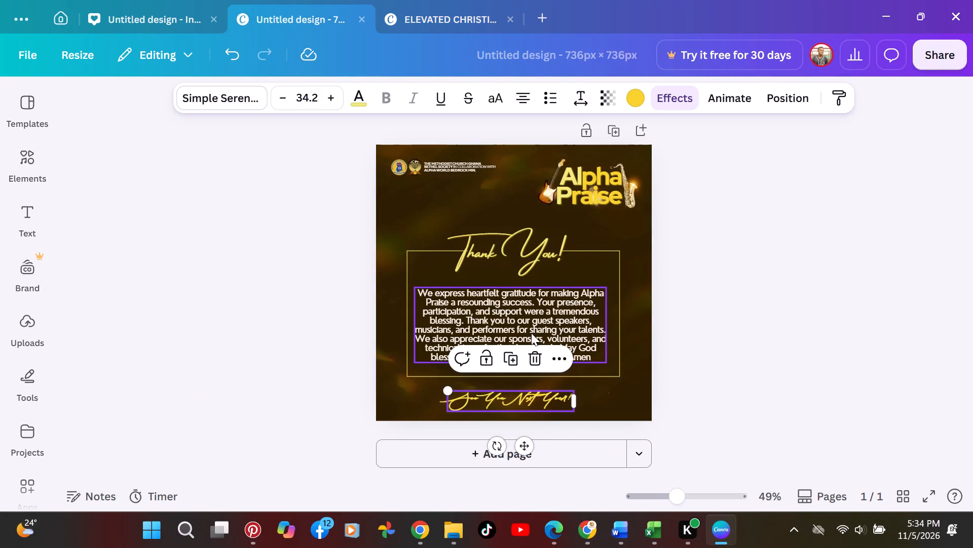
{"action": "left_click", "coordinate": [566, 324]}
{"action": "right_click", "coordinate": [566, 324]}
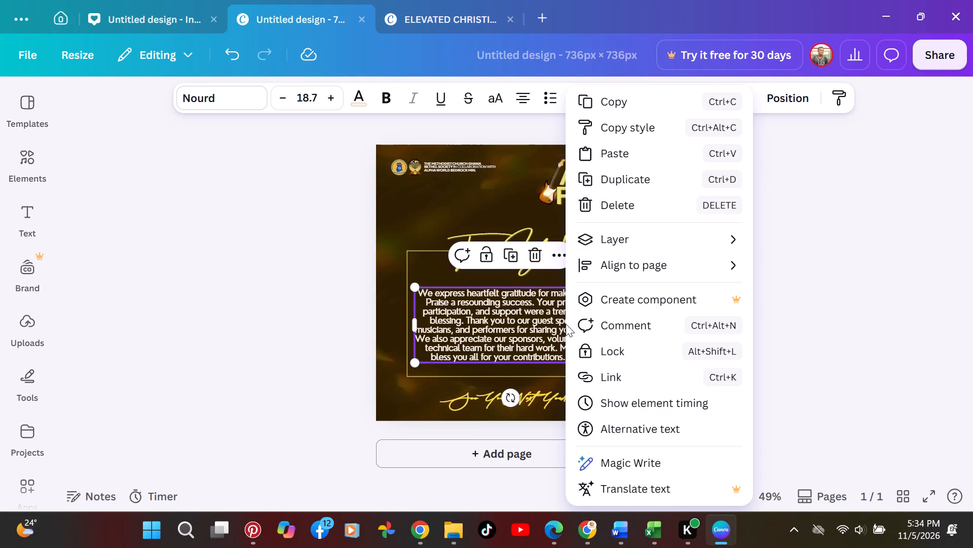
{"action": "left_click", "coordinate": [632, 100]}
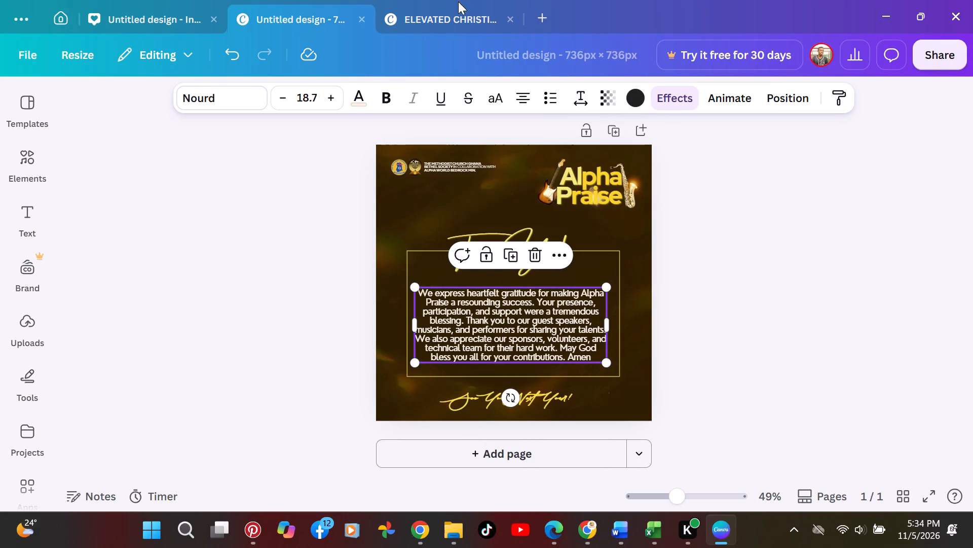
{"action": "left_click", "coordinate": [458, 2]}
{"action": "left_click", "coordinate": [456, 11]}
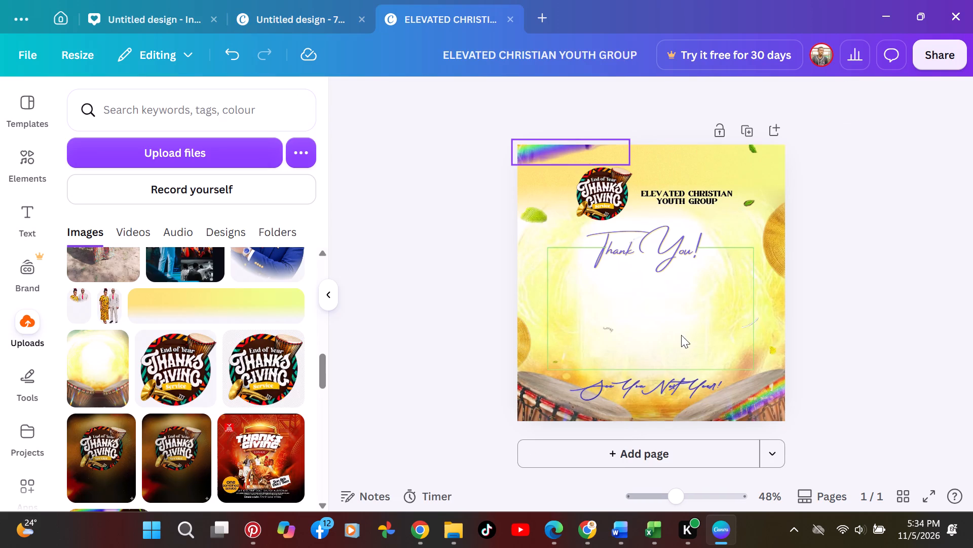
{"action": "left_click", "coordinate": [677, 333]}
{"action": "key", "text": "ctrl+v"}
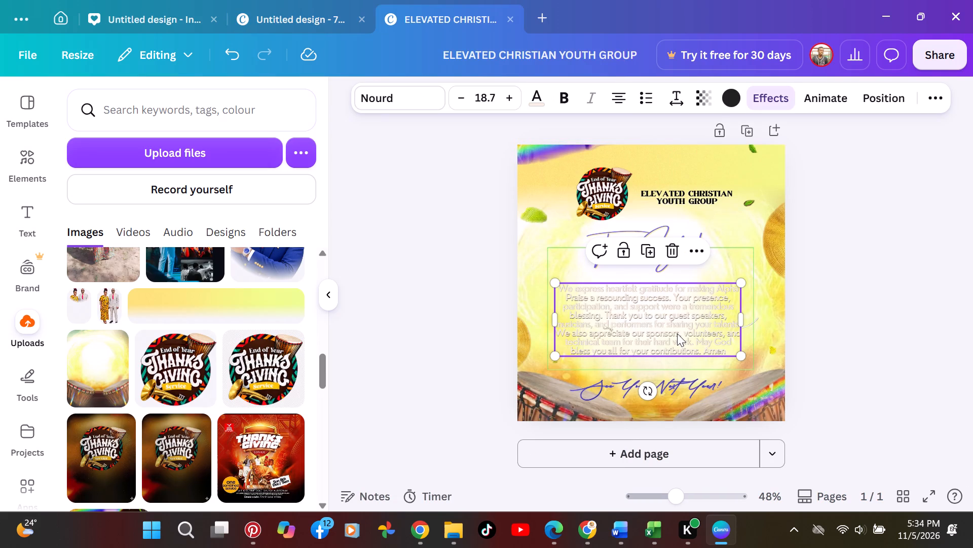
{"action": "left_click_drag", "start_coordinate": [677, 333], "coordinate": [678, 324]}
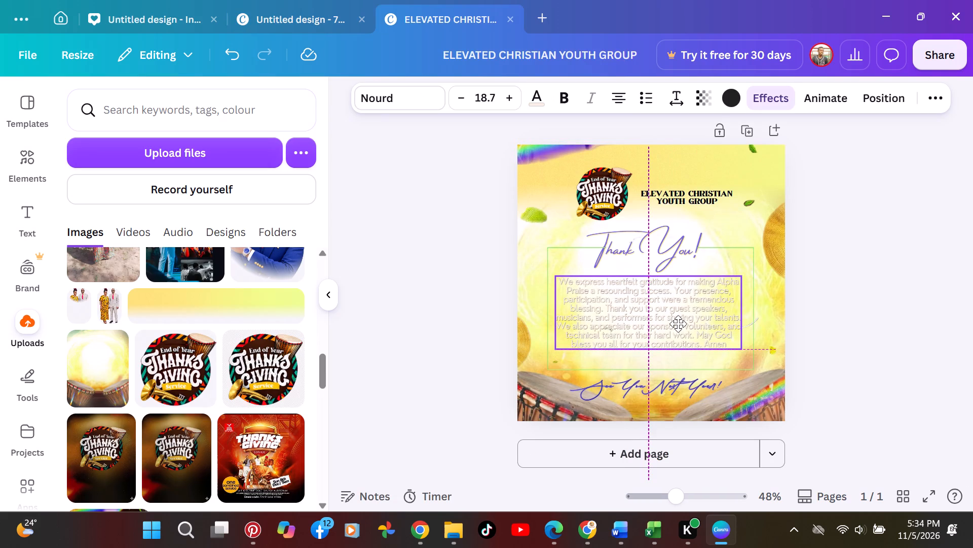
{"action": "left_click_drag", "start_coordinate": [678, 324], "coordinate": [679, 324]}
Set the gratitude paragraph's text colour to the black already used in the poster's text.
{"action": "left_click", "coordinate": [541, 92]}
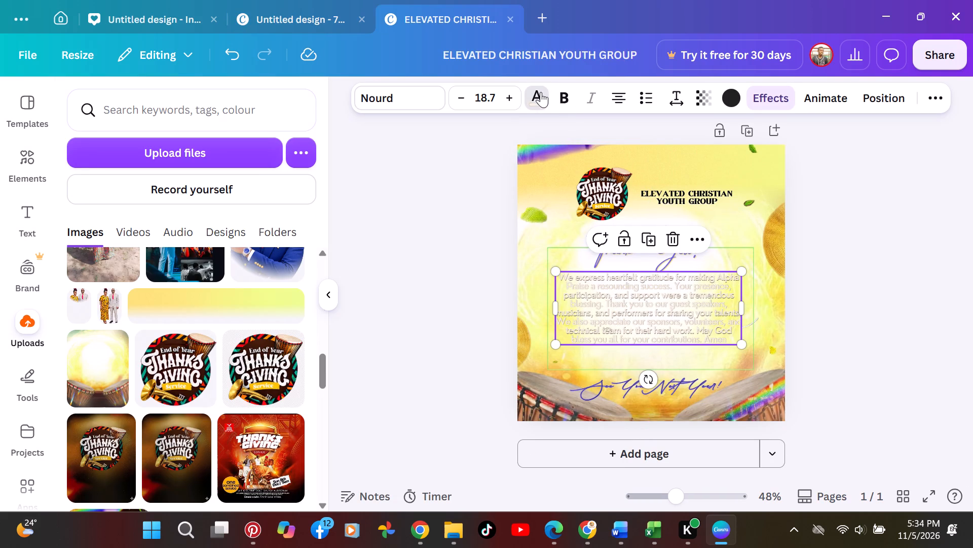
{"action": "left_click", "coordinate": [222, 208]}
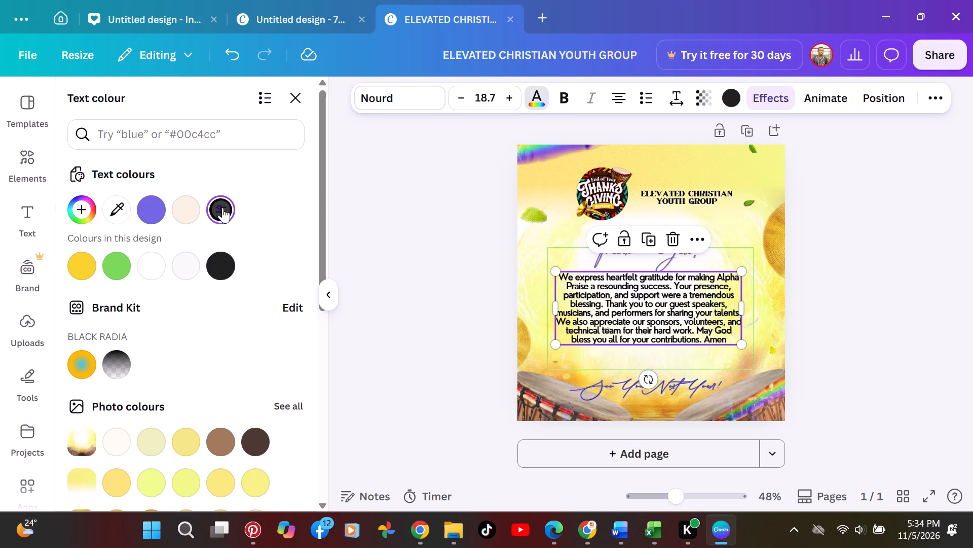
{"action": "left_click", "coordinate": [872, 292]}
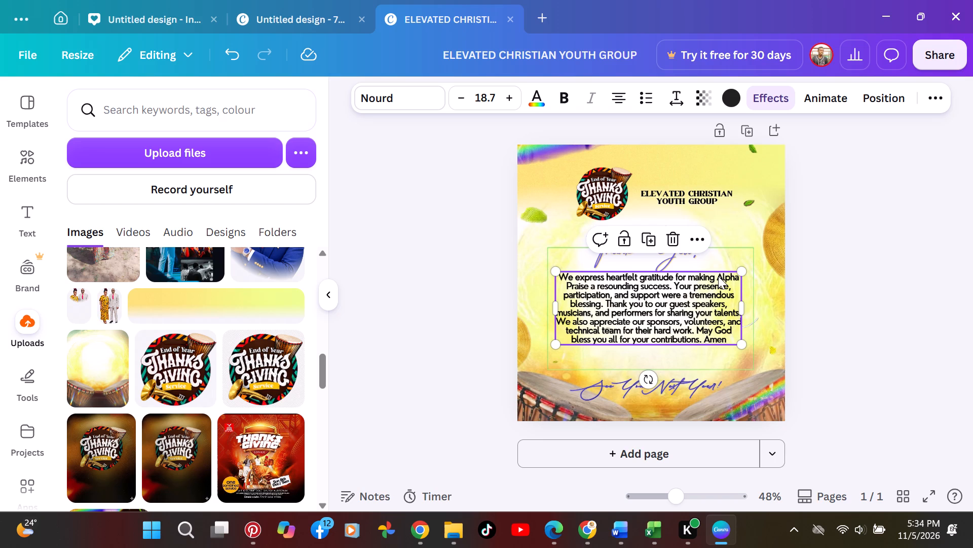
Replace "Alpha Praise" in the gratitude paragraph with "the end year thanksgiving service".
{"action": "left_click", "coordinate": [718, 276]}
{"action": "left_click", "coordinate": [718, 276]}
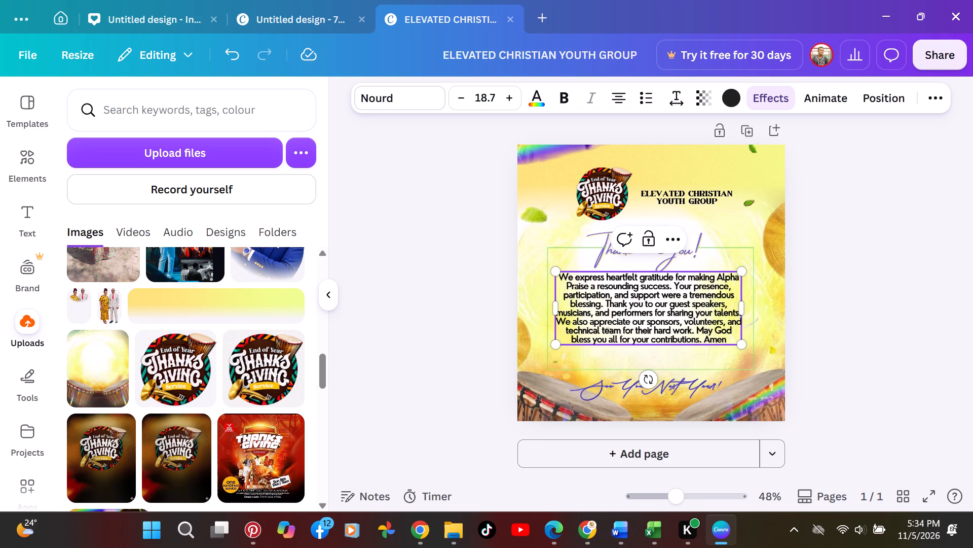
{"action": "left_click_drag", "start_coordinate": [718, 276], "coordinate": [724, 283]}
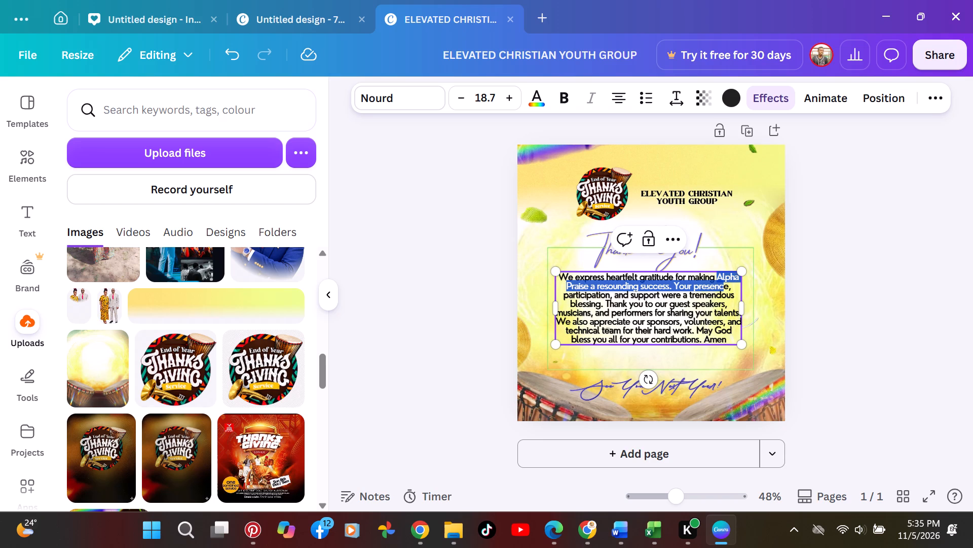
{"action": "left_click_drag", "start_coordinate": [724, 283], "coordinate": [631, 293]}
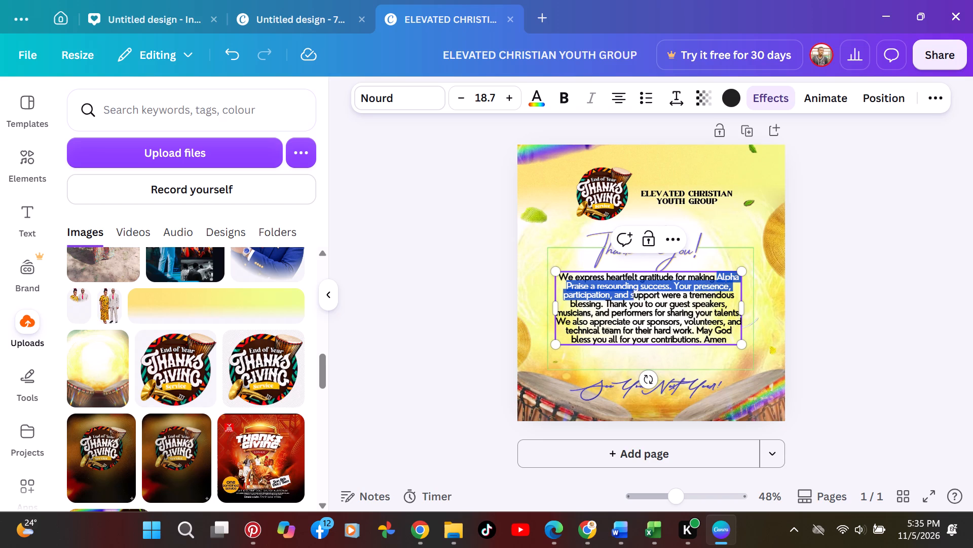
{"action": "left_click_drag", "start_coordinate": [631, 293], "coordinate": [590, 291]}
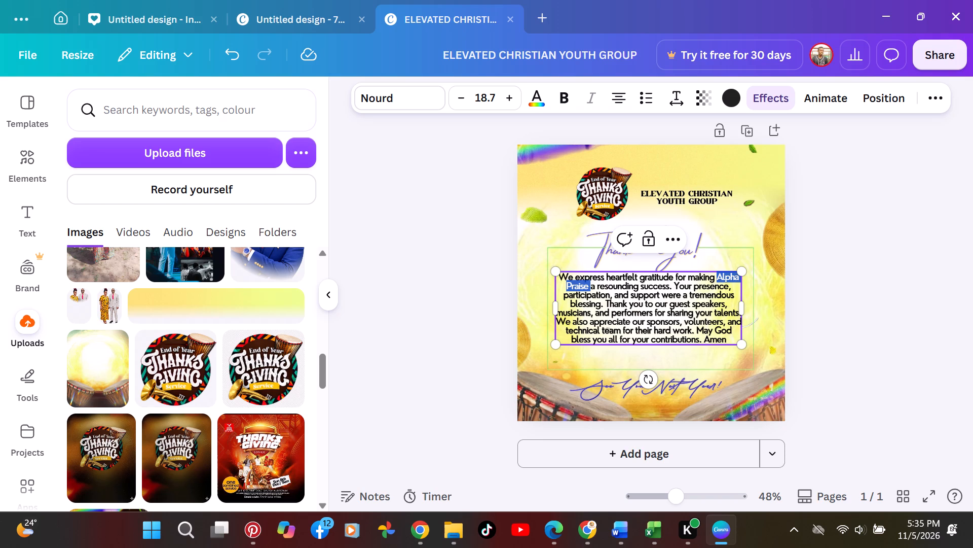
{"action": "key", "text": "t"}
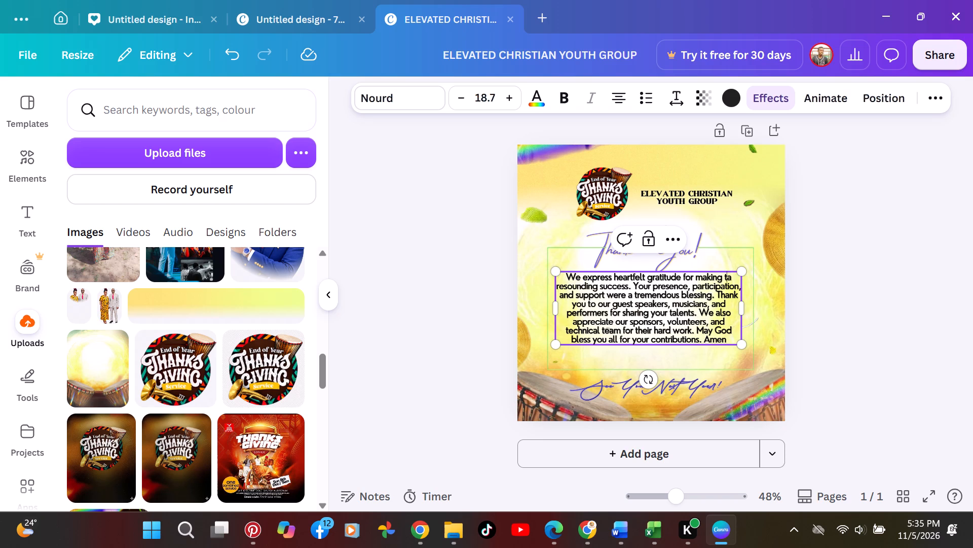
{"action": "type", "text": "he e"}
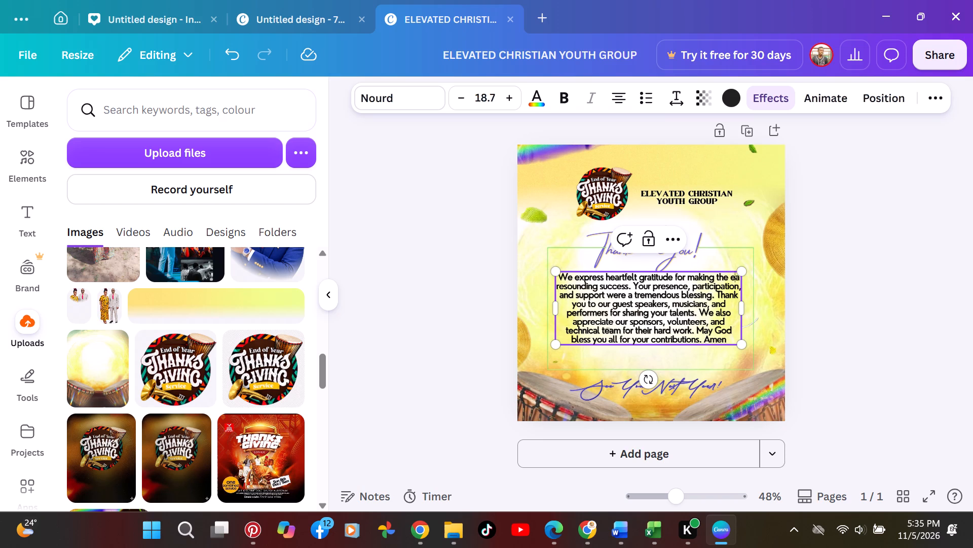
{"action": "type", "text": "nd"}
{"action": "key", "text": "space"}
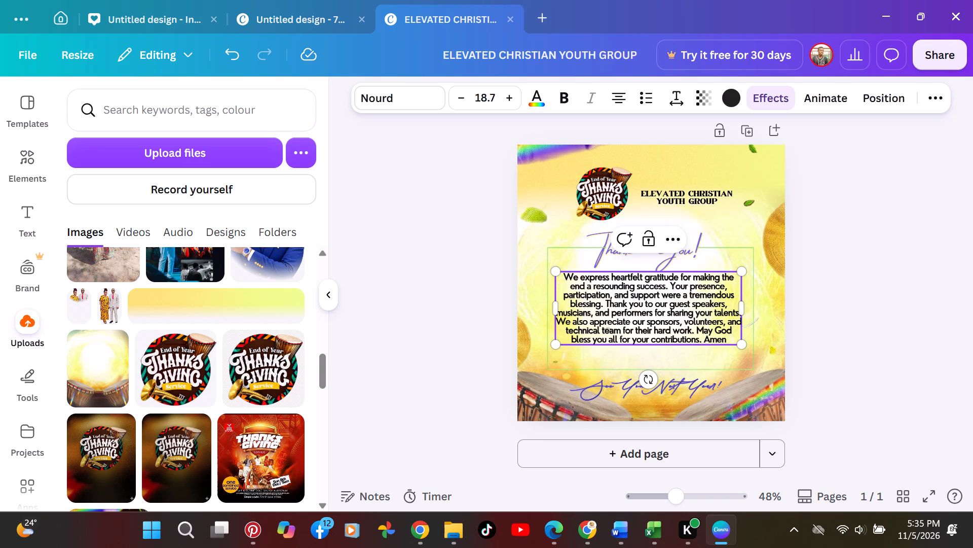
{"action": "type", "text": "year"}
{"action": "key", "text": "space"}
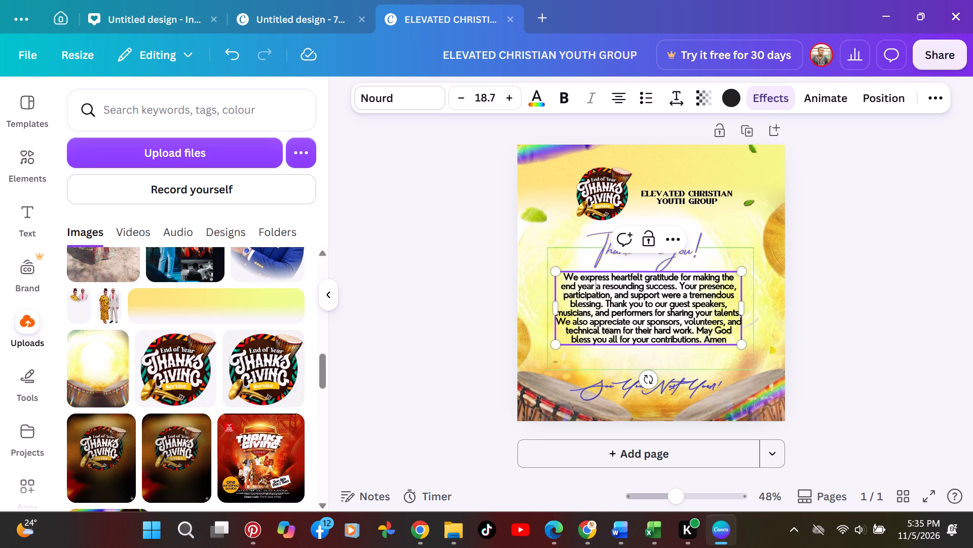
{"action": "type", "text": "tha"}
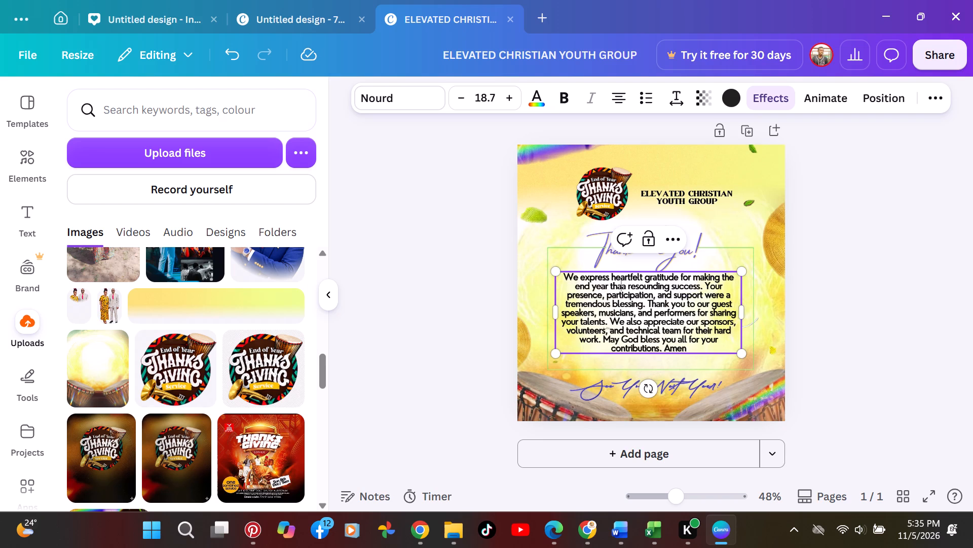
{"action": "type", "text": "nksgiving"}
{"action": "key", "text": "space"}
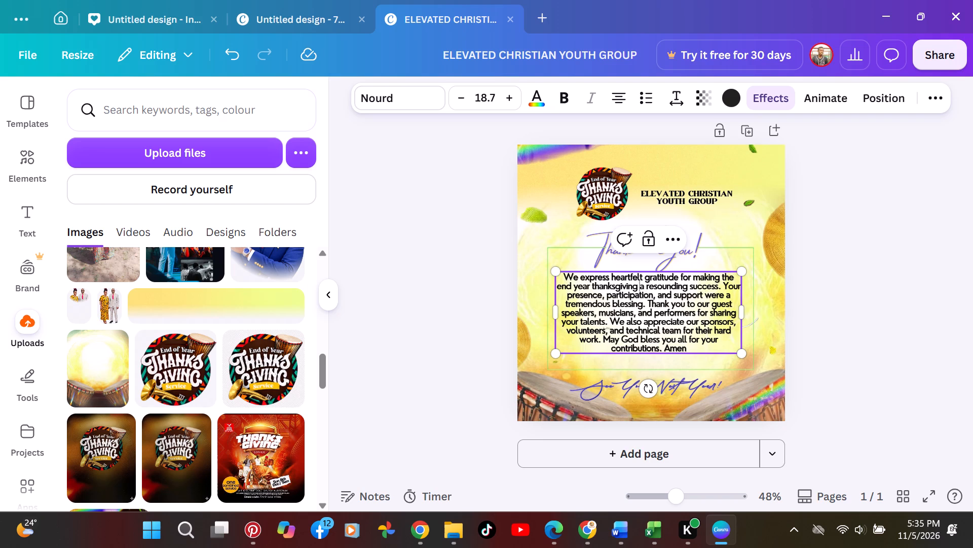
{"action": "type", "text": "service"}
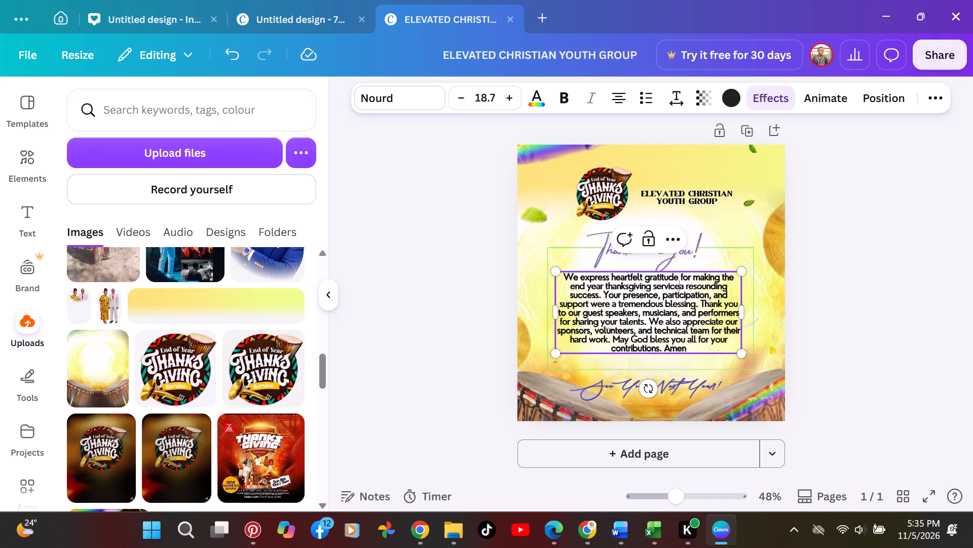
{"action": "key", "text": "space"}
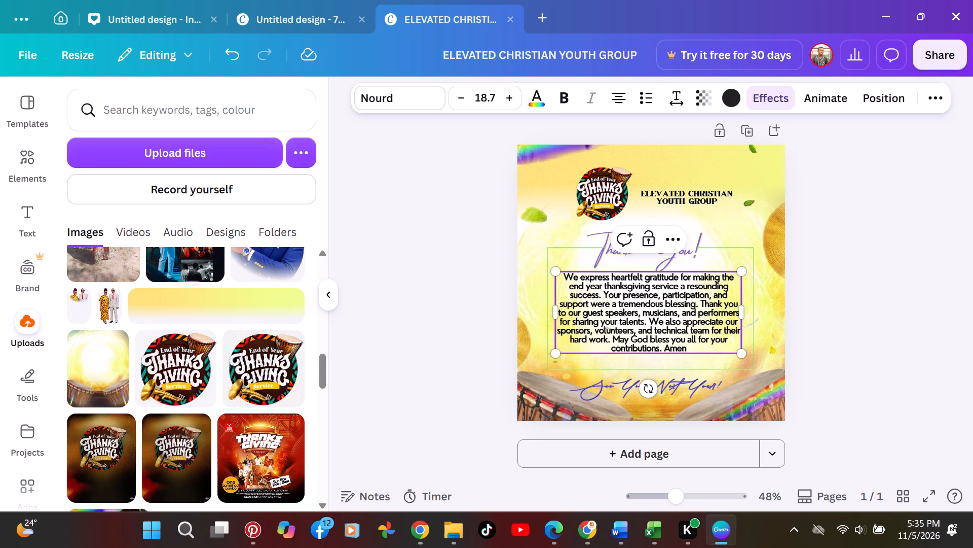
Replace "guest speakers" in the gratitude paragraph with "hosts".
{"action": "left_click", "coordinate": [637, 314]}
{"action": "left_click_drag", "start_coordinate": [637, 314], "coordinate": [606, 314]}
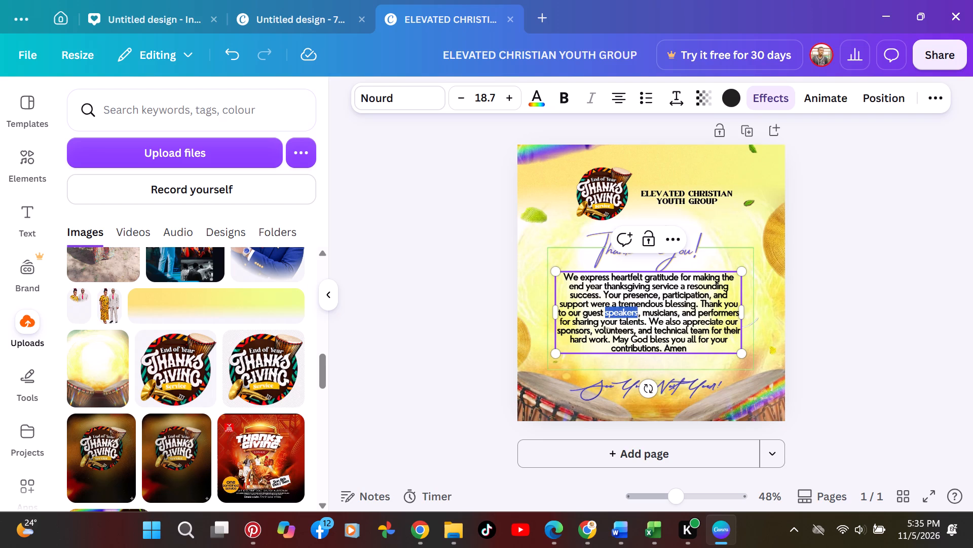
{"action": "left_click_drag", "start_coordinate": [606, 314], "coordinate": [585, 315]}
{"action": "key", "text": "h"}
{"action": "type", "text": "osts"}
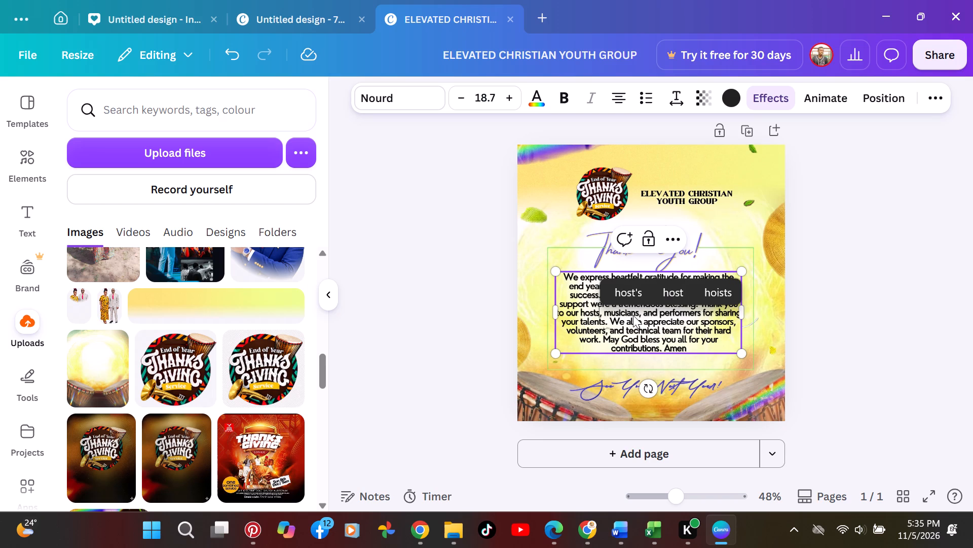
{"action": "left_click", "coordinate": [638, 313]}
{"action": "left_click", "coordinate": [680, 326]}
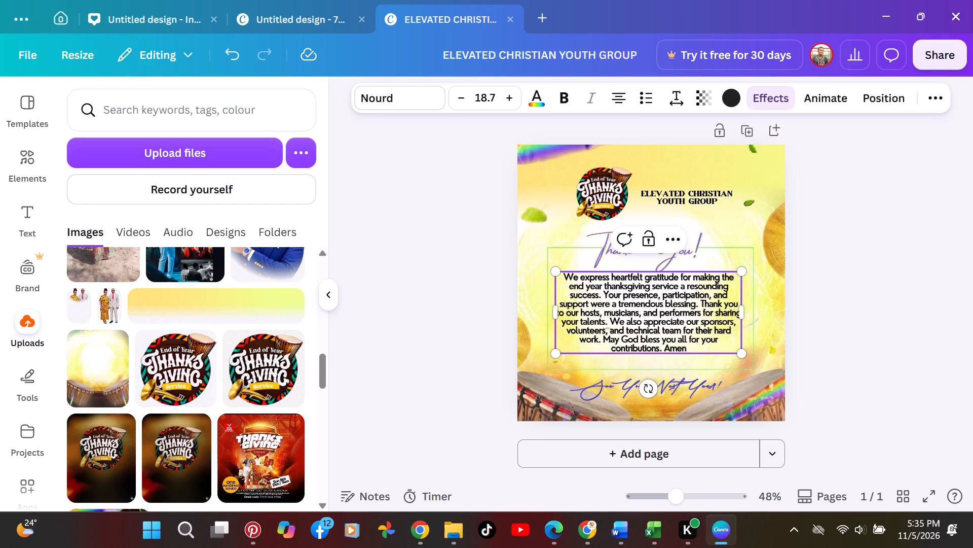
Replace "musicians" in the gratitude paragraph with "leaders, praise team".
{"action": "left_click_drag", "start_coordinate": [638, 315], "coordinate": [628, 313]}
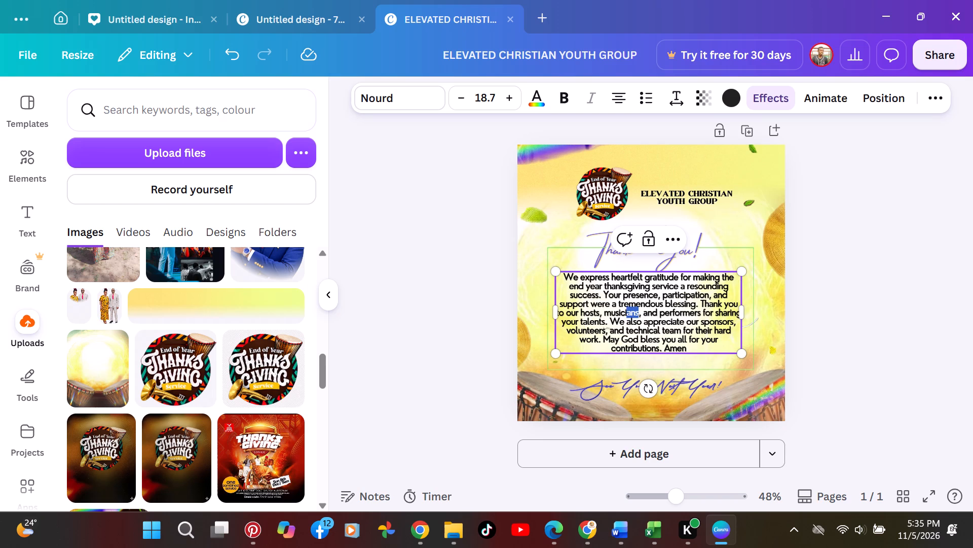
{"action": "left_click_drag", "start_coordinate": [628, 313], "coordinate": [606, 313]}
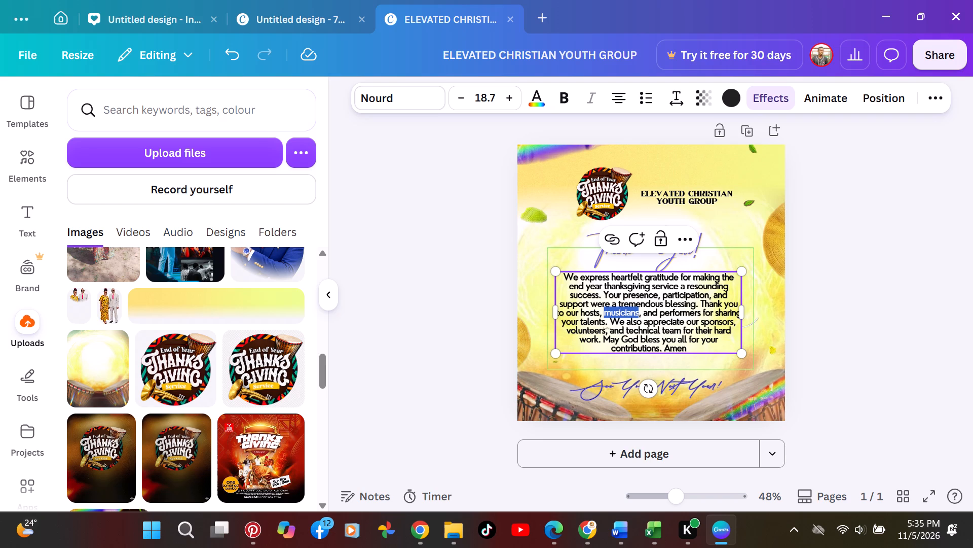
{"action": "type", "text": "leader"}
{"action": "key", "text": "s"}
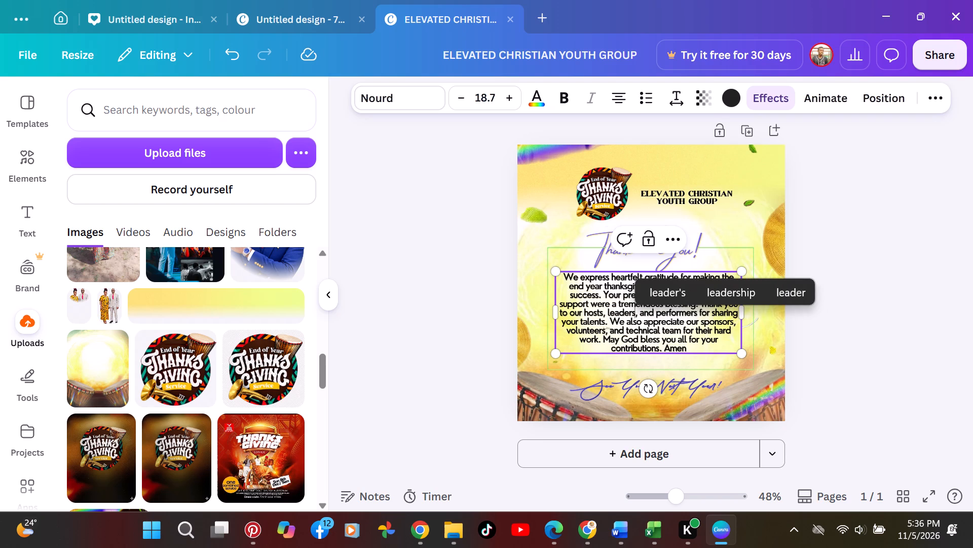
{"action": "type", "text": ","}
{"action": "key", "text": "space"}
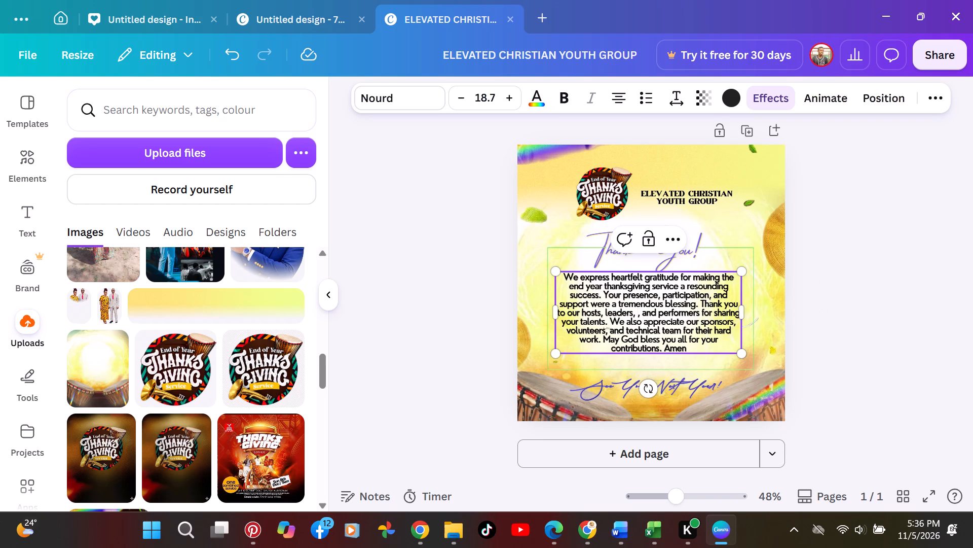
{"action": "type", "text": "pra"}
{"action": "type", "text": "ise"}
{"action": "key", "text": "space"}
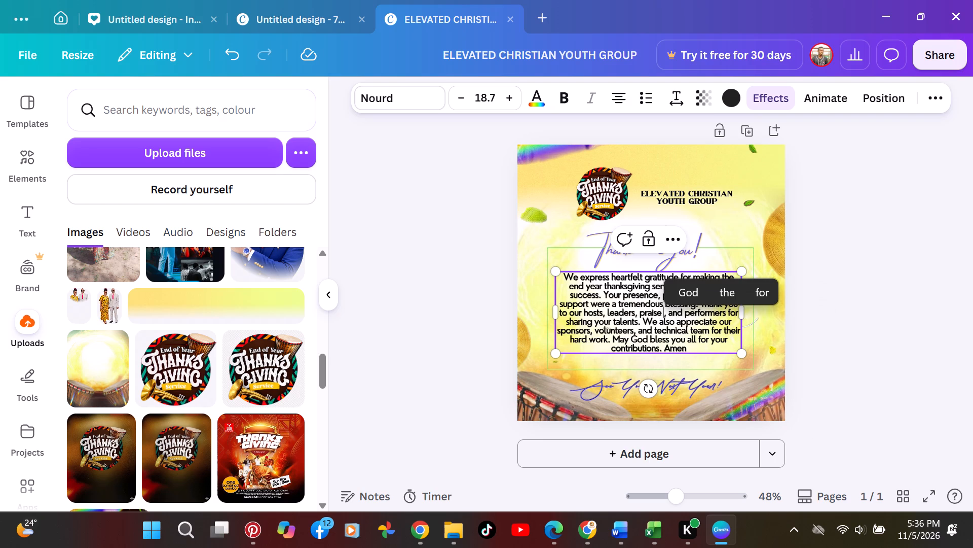
{"action": "type", "text": "tea"}
{"action": "key", "text": "m"}
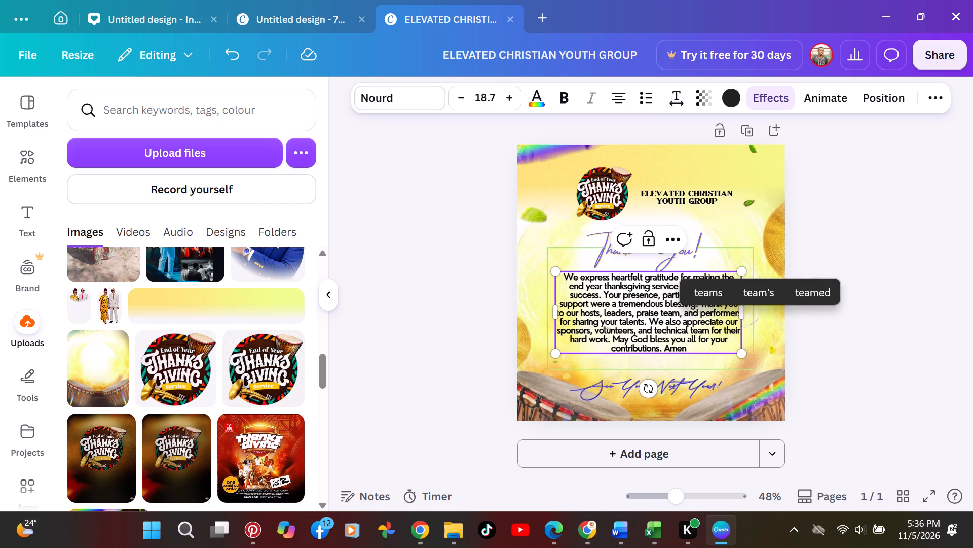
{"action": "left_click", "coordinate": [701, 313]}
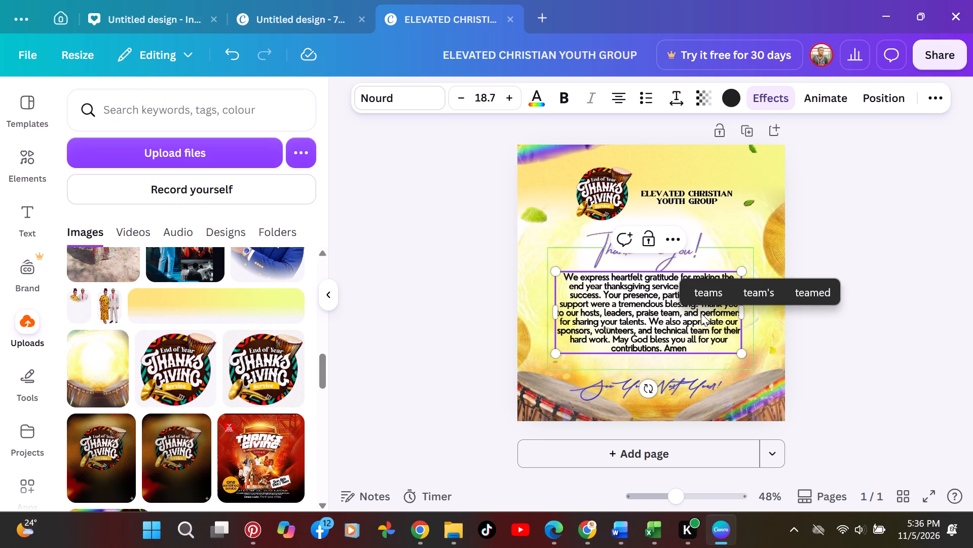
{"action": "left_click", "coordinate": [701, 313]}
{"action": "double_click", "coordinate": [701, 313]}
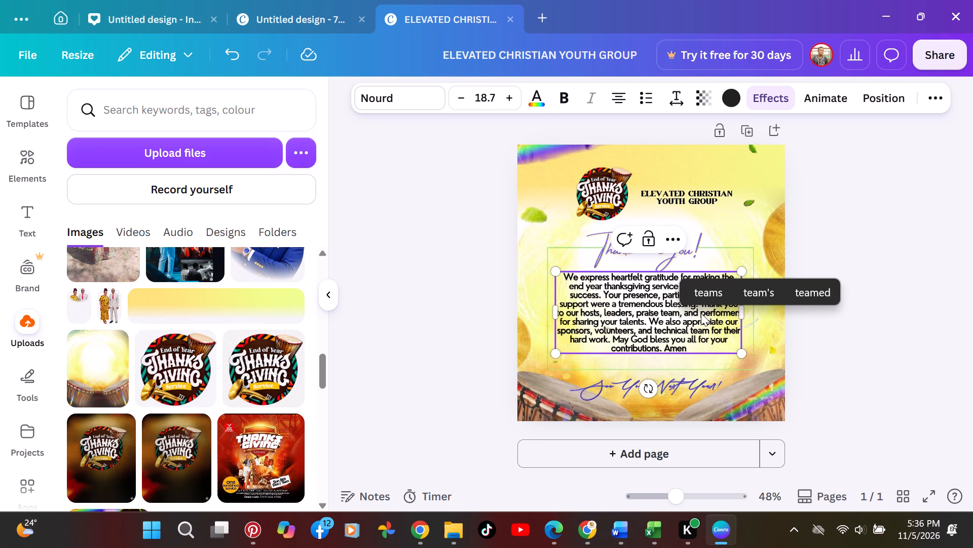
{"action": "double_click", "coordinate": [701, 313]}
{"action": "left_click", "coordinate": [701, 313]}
Replace "praise team, and performers for sharing your talents" in the gratitude paragraph with "members and guests".
{"action": "left_click", "coordinate": [742, 330]}
{"action": "left_click", "coordinate": [762, 335]}
{"action": "left_click", "coordinate": [718, 319]}
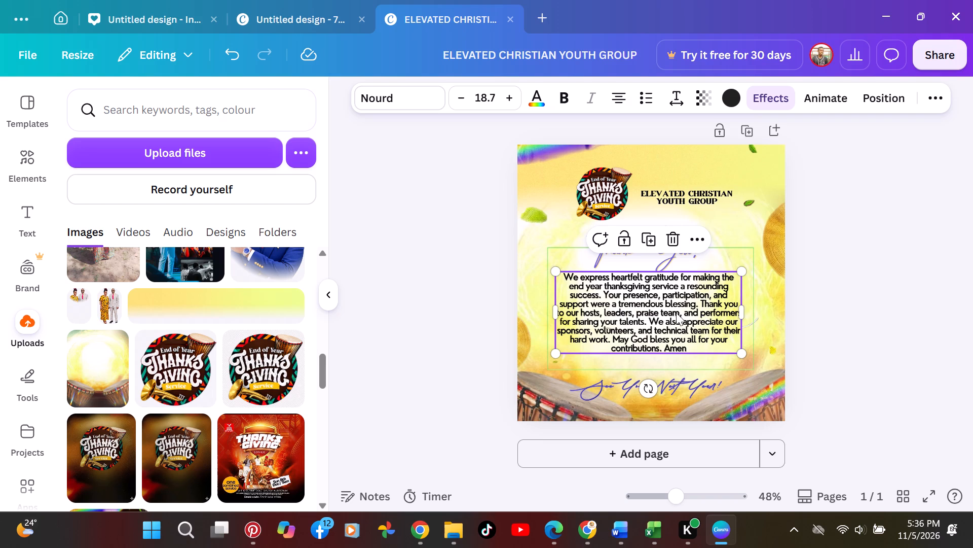
{"action": "left_click", "coordinate": [637, 313]}
{"action": "left_click", "coordinate": [637, 313]}
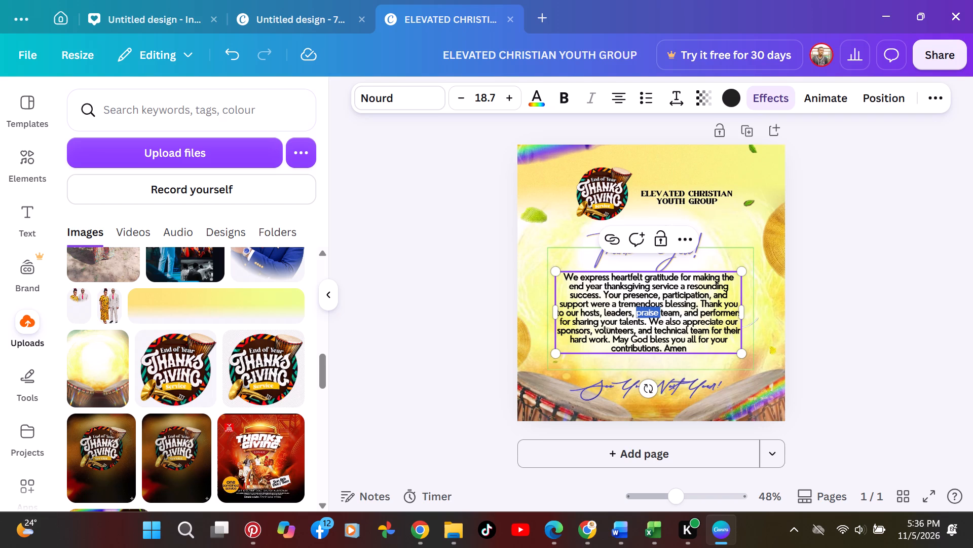
{"action": "left_click", "coordinate": [639, 315]}
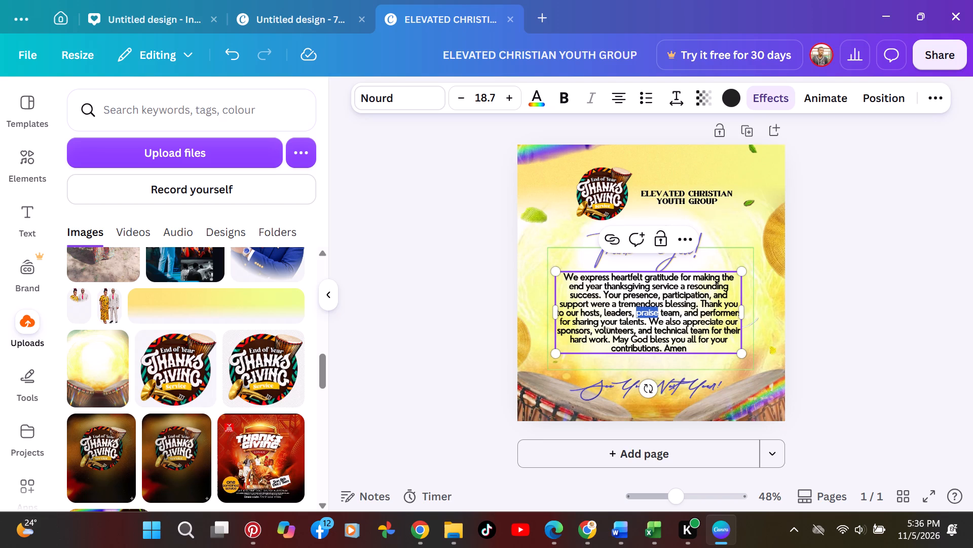
{"action": "left_click", "coordinate": [636, 314]}
{"action": "left_click_drag", "start_coordinate": [636, 314], "coordinate": [645, 321]}
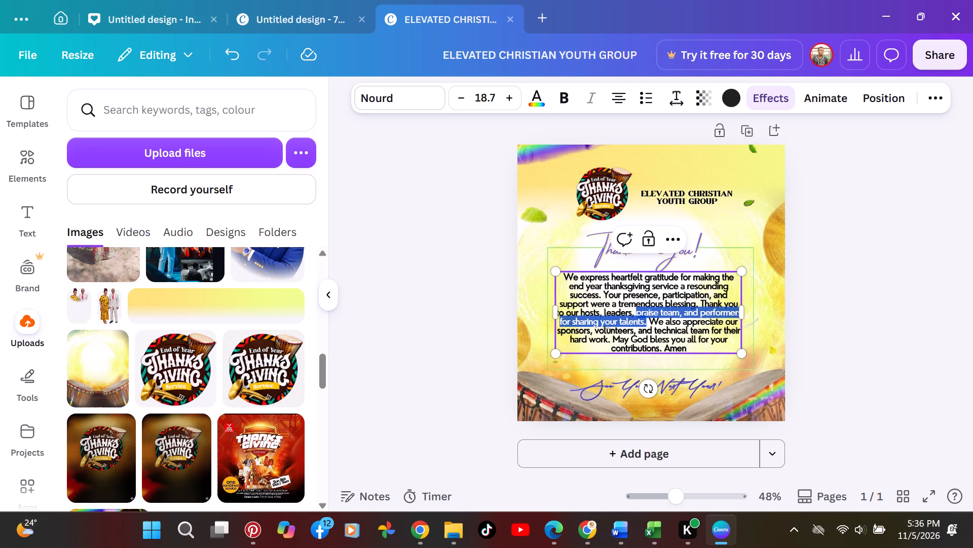
{"action": "left_click_drag", "start_coordinate": [645, 321], "coordinate": [643, 321]}
{"action": "key", "text": "BackSpace"}
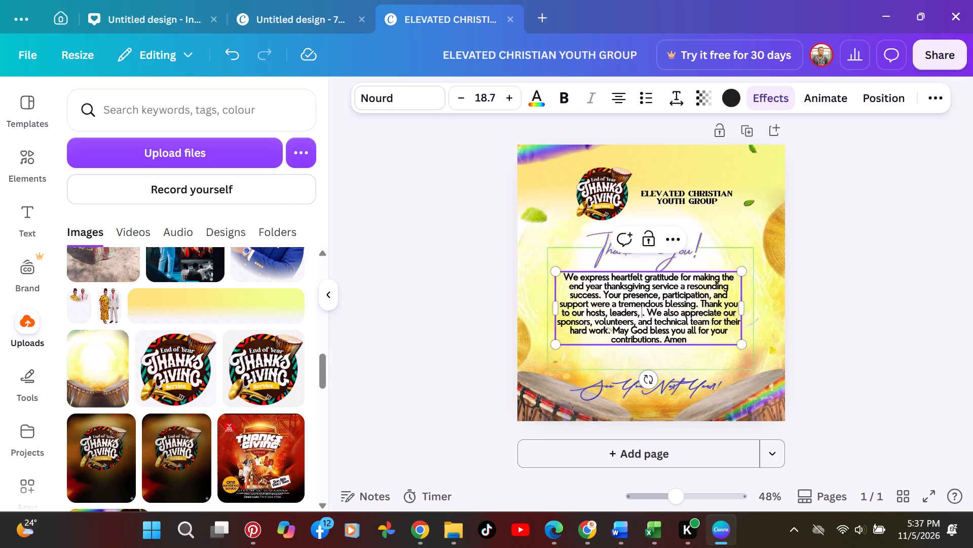
{"action": "key", "text": "BackSpace"}
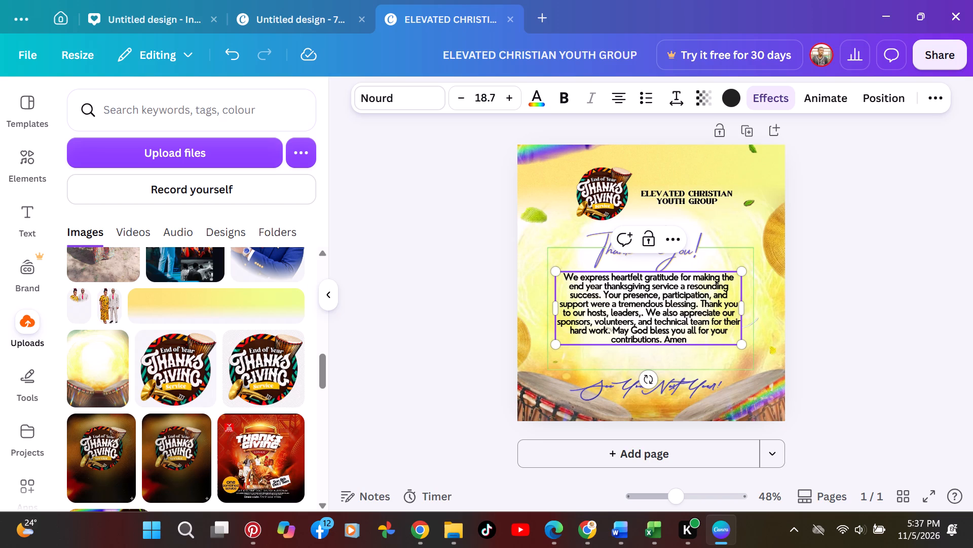
{"action": "key", "text": "space"}
{"action": "type", "text": "me"}
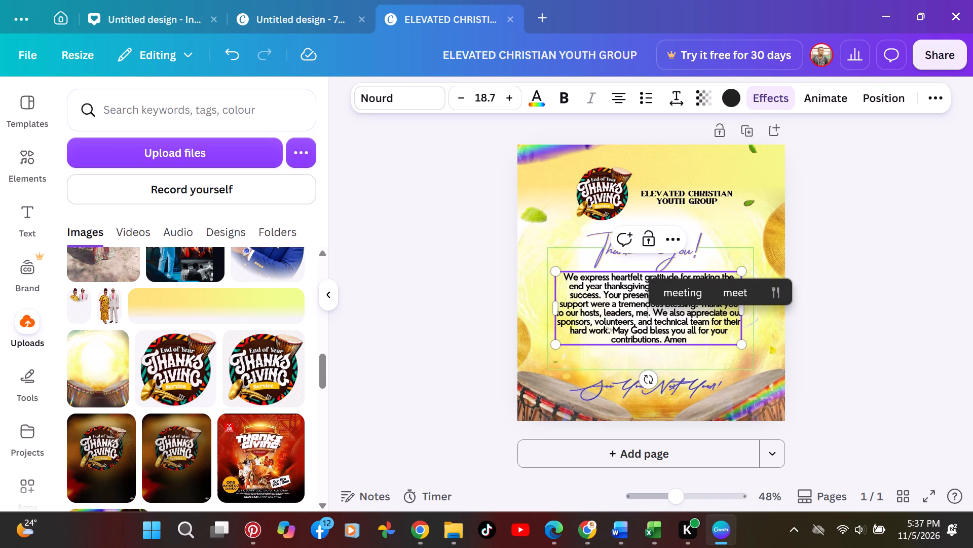
{"action": "type", "text": "mbers"}
{"action": "key", "text": "space"}
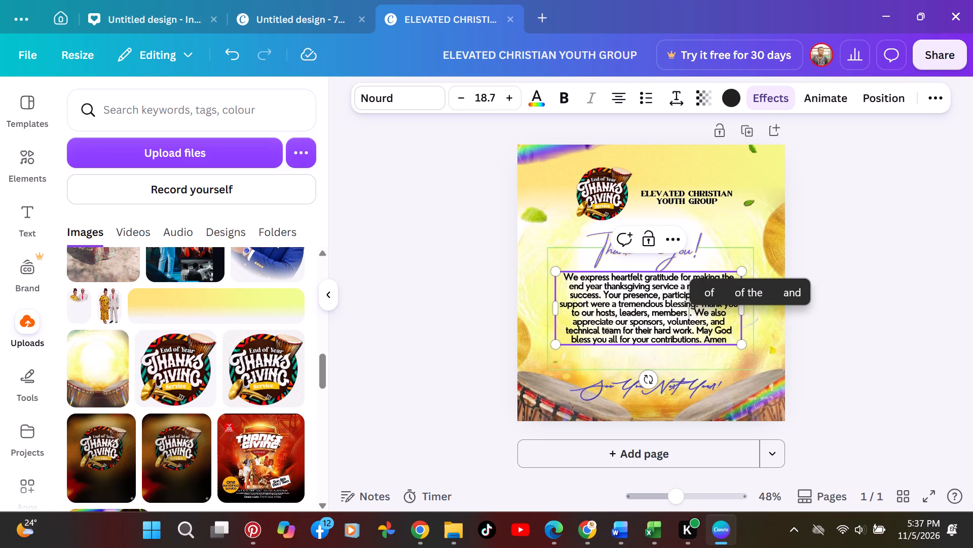
{"action": "type", "text": "and"}
{"action": "key", "text": "space"}
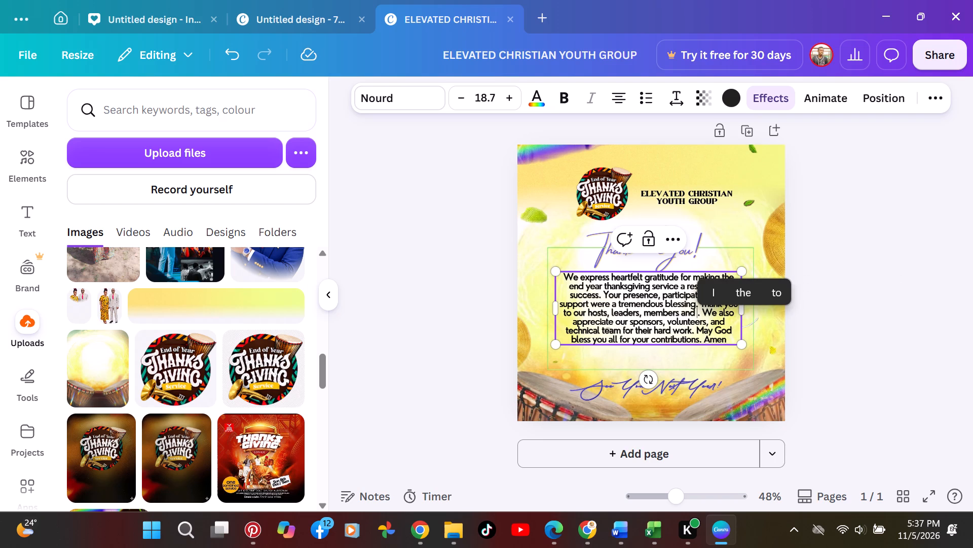
{"action": "type", "text": "ue"}
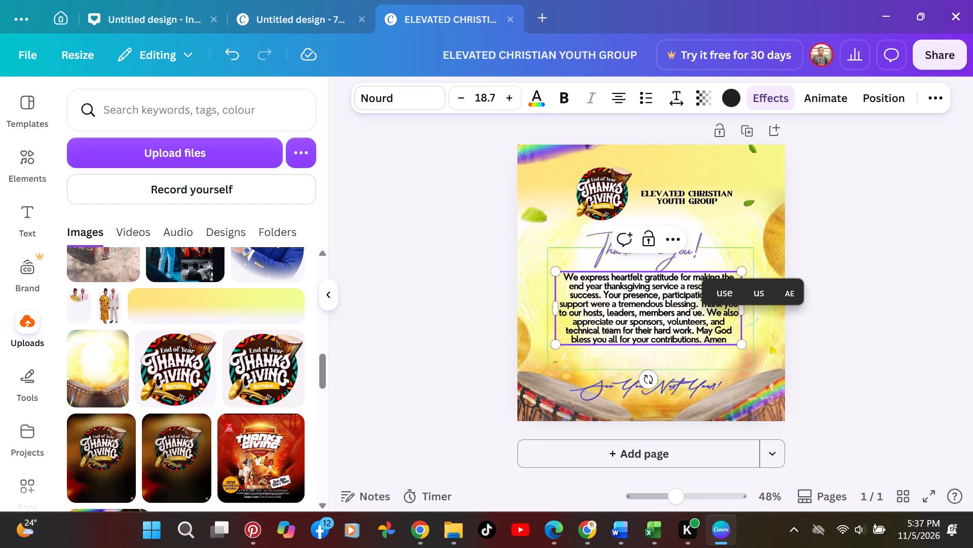
{"action": "key", "text": "BackSpace"}
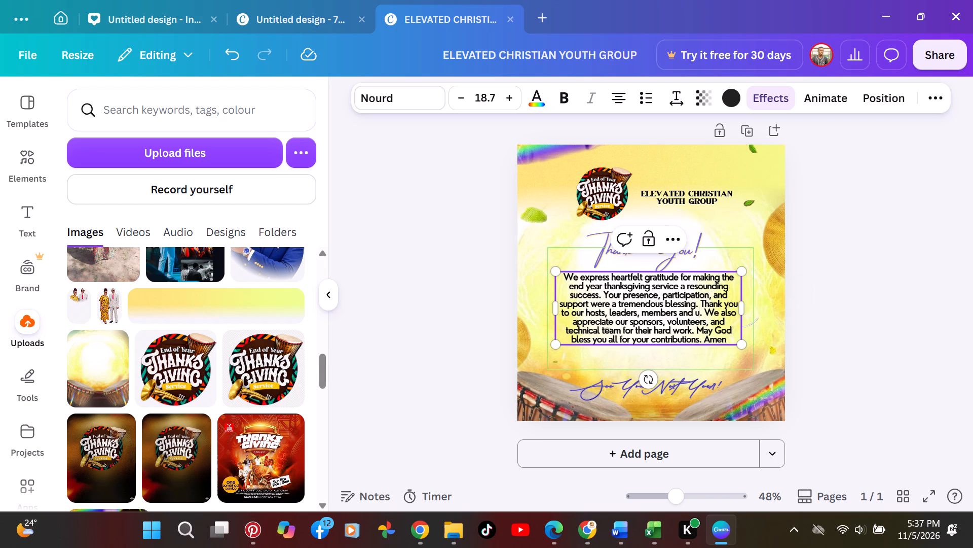
{"action": "key", "text": "BackSpace"}
{"action": "type", "text": "guests"}
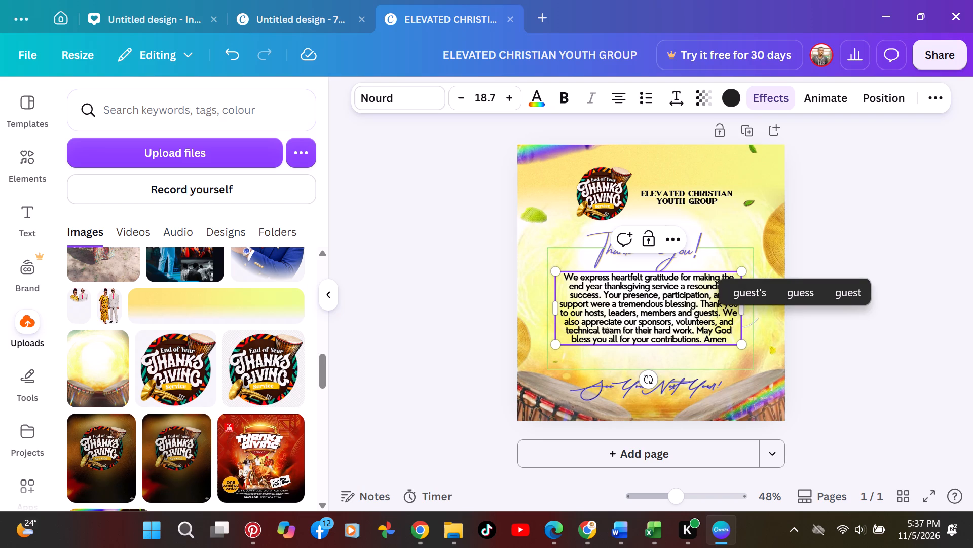
Delete "and technical team" from the appreciation sentence in the gratitude paragraph.
{"action": "left_click_drag", "start_coordinate": [621, 330], "coordinate": [565, 324]}
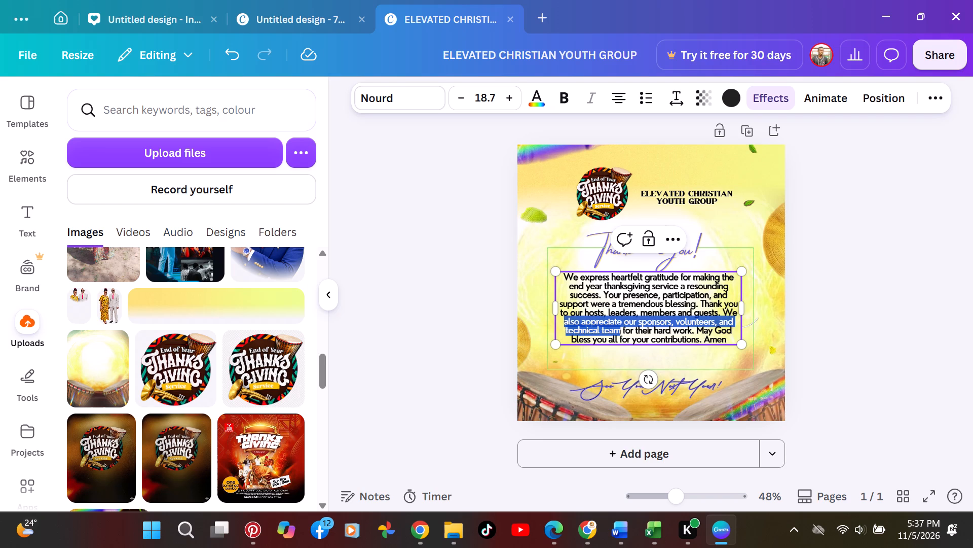
{"action": "left_click_drag", "start_coordinate": [565, 324], "coordinate": [717, 327]}
{"action": "key", "text": "BackSpace"}
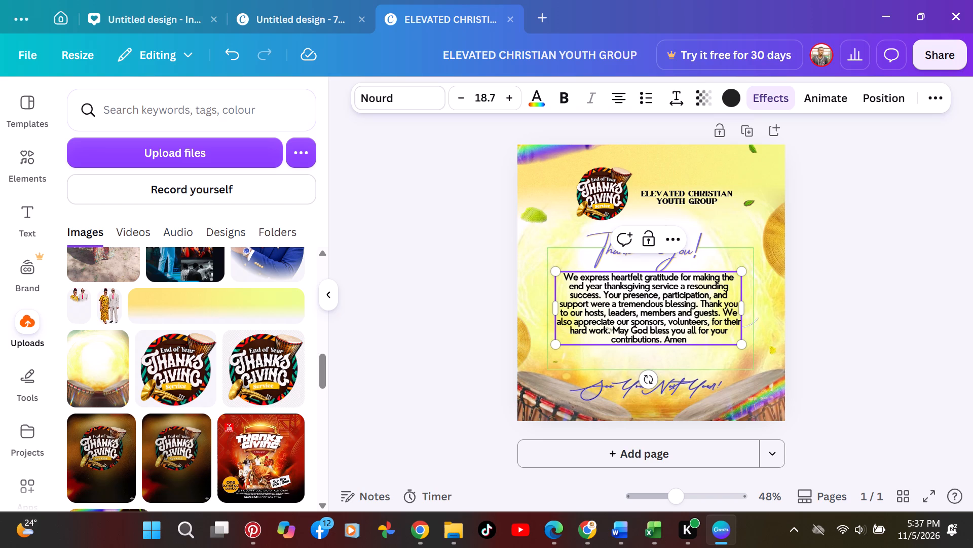
Put "Amen" on its own line at the end of the gratitude paragraph.
{"action": "left_click", "coordinate": [665, 340]}
{"action": "key", "text": "Return"}
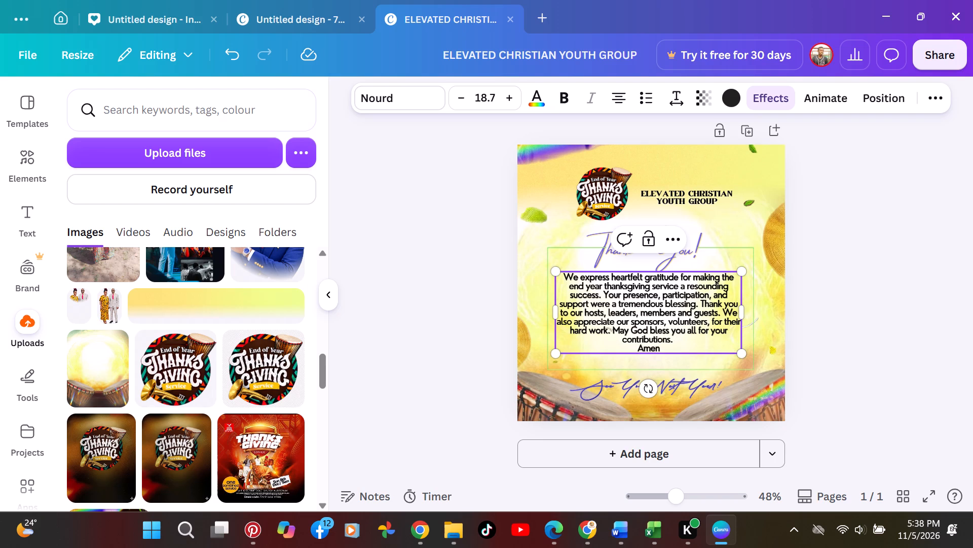
{"action": "left_click", "coordinate": [832, 339]}
Shift the gratitude paragraph slightly so it is centred horizontally on the poster.
{"action": "left_click", "coordinate": [689, 326]}
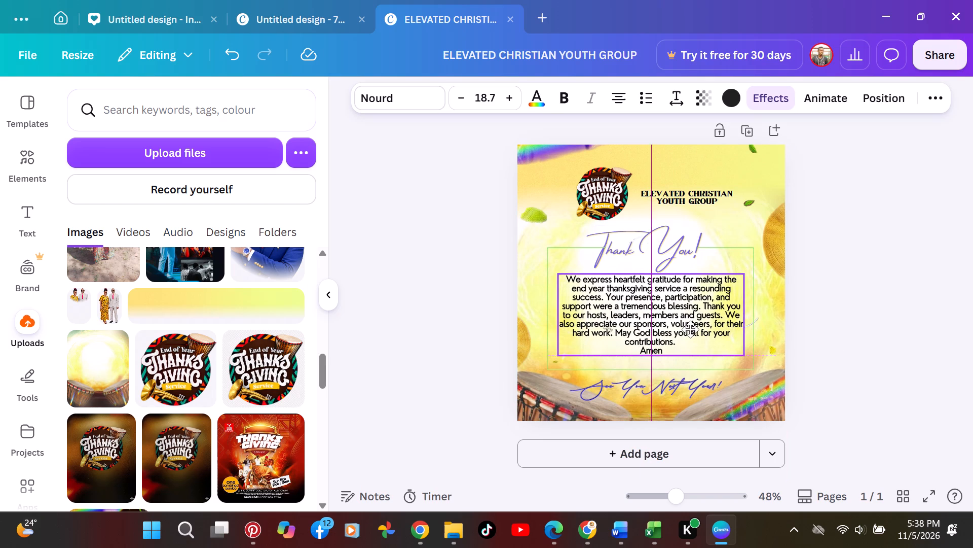
{"action": "left_click", "coordinate": [831, 306]}
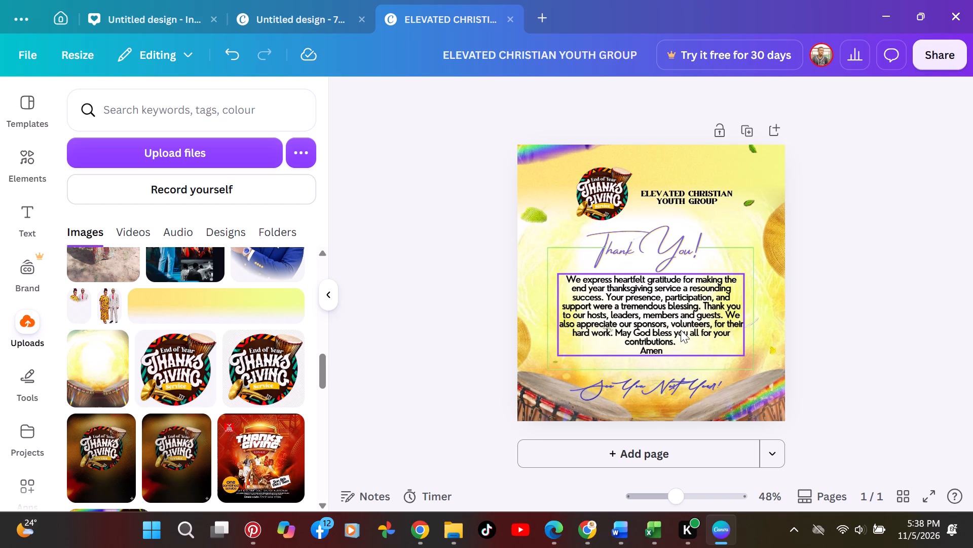
Change "sponsors, volunteers," in the gratitude paragraph to "sponsors & volunteers".
{"action": "left_click", "coordinate": [713, 325]}
{"action": "left_click", "coordinate": [713, 325]}
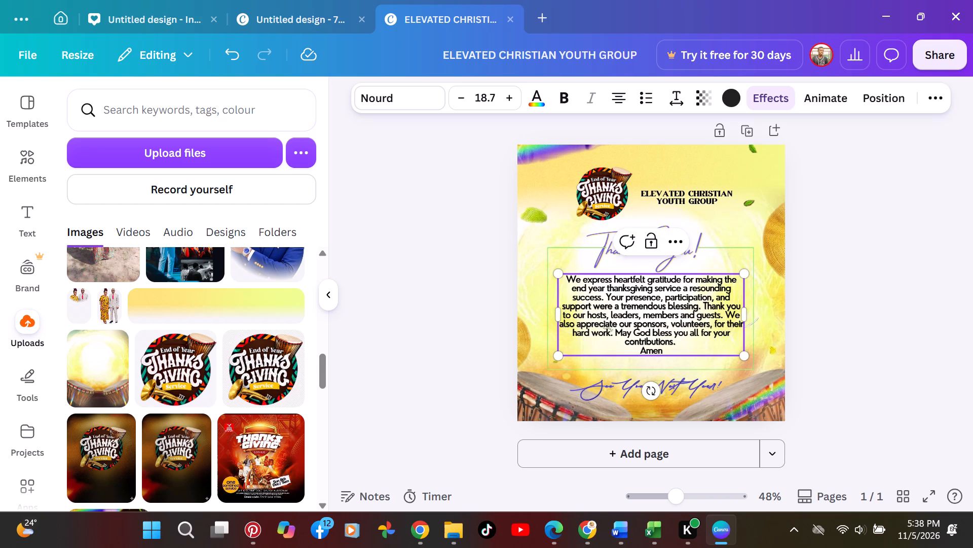
{"action": "key", "text": "BackSpace"}
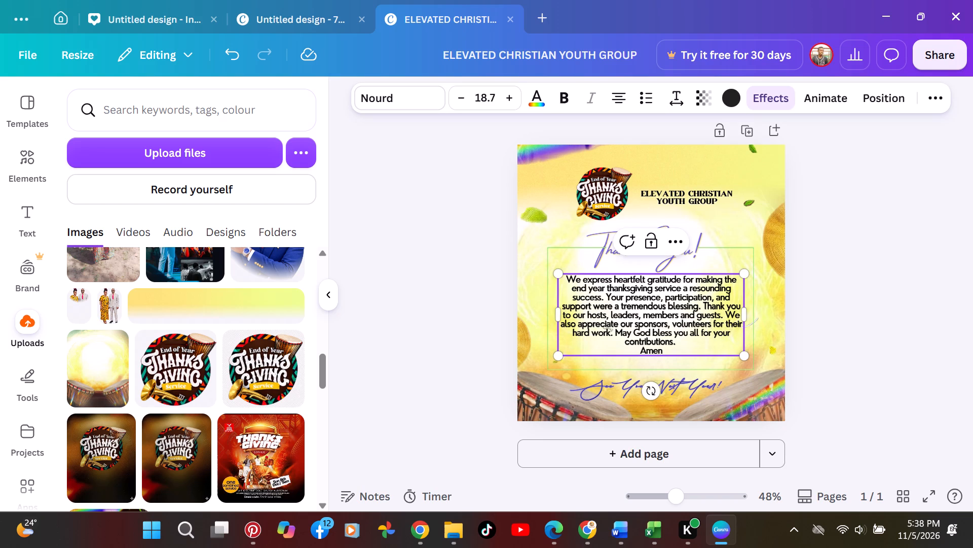
{"action": "left_click", "coordinate": [672, 326]}
{"action": "key", "text": "BackSpace"}
{"action": "key", "text": "BackSpace"}
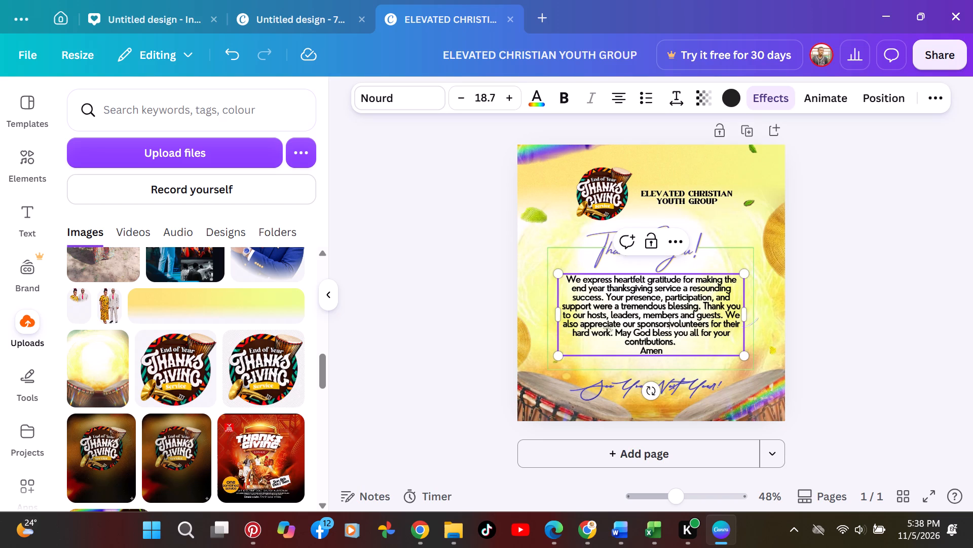
{"action": "key", "text": "space"}
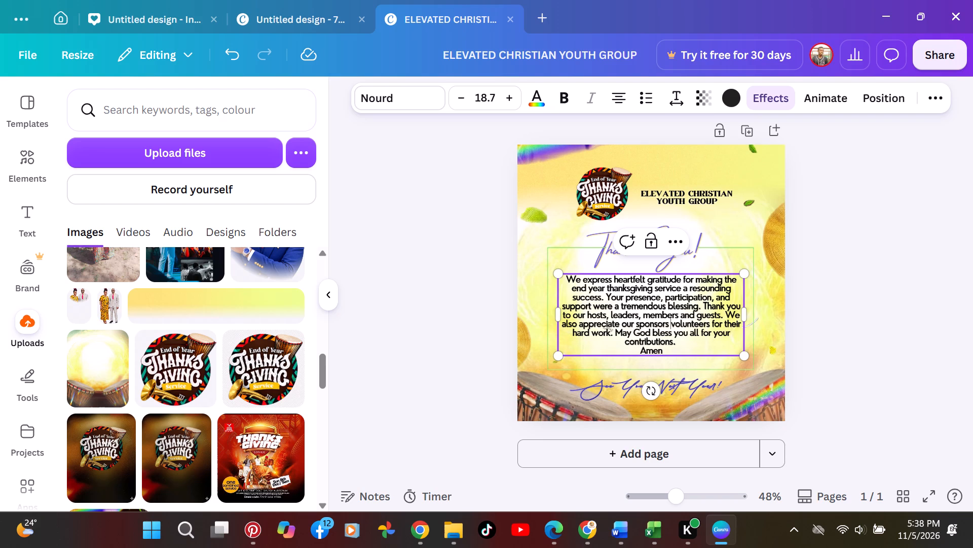
{"action": "key", "text": "shift+ampersand"}
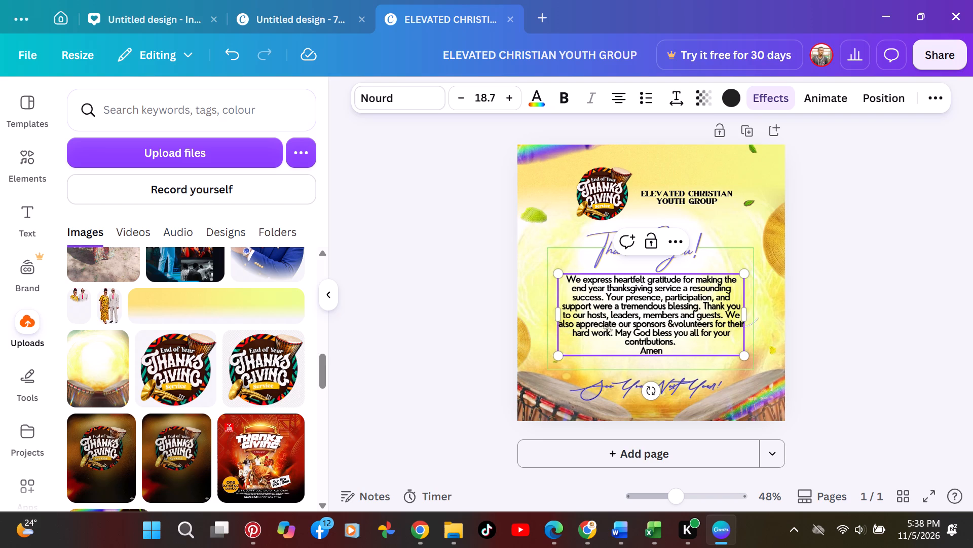
{"action": "key", "text": "space"}
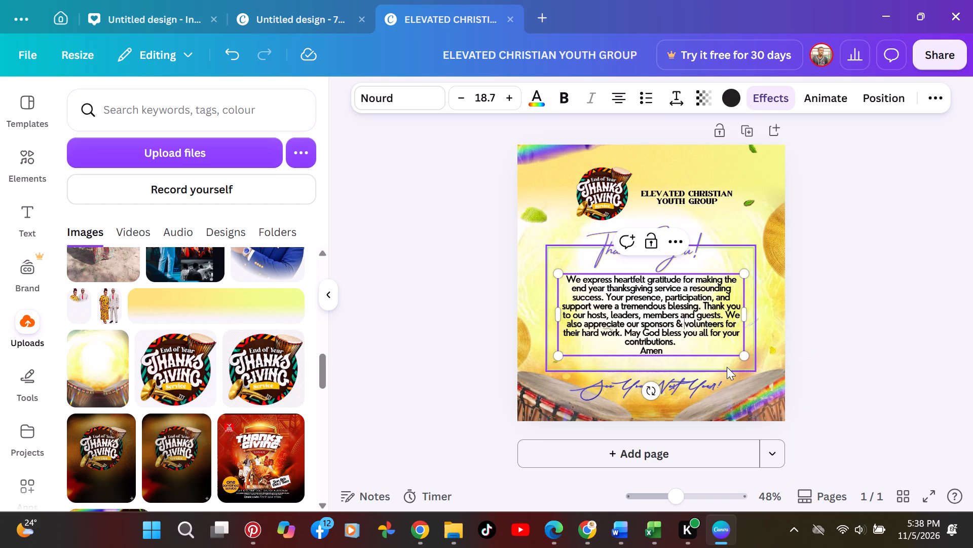
{"action": "left_click", "coordinate": [860, 266]}
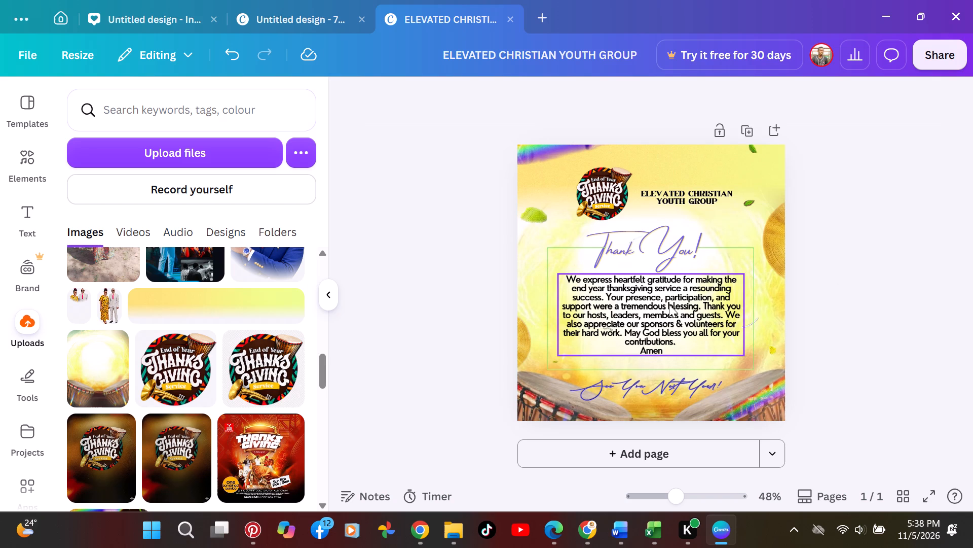
Download the poster as a PNG and save it in the Downloads folder as "thank you".
{"action": "left_click", "coordinate": [948, 53]}
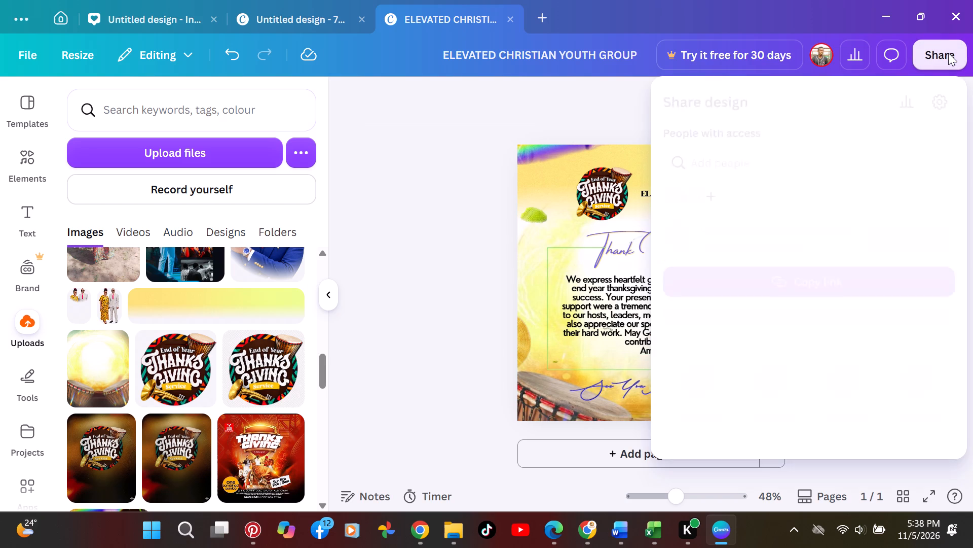
{"action": "left_click", "coordinate": [691, 414]}
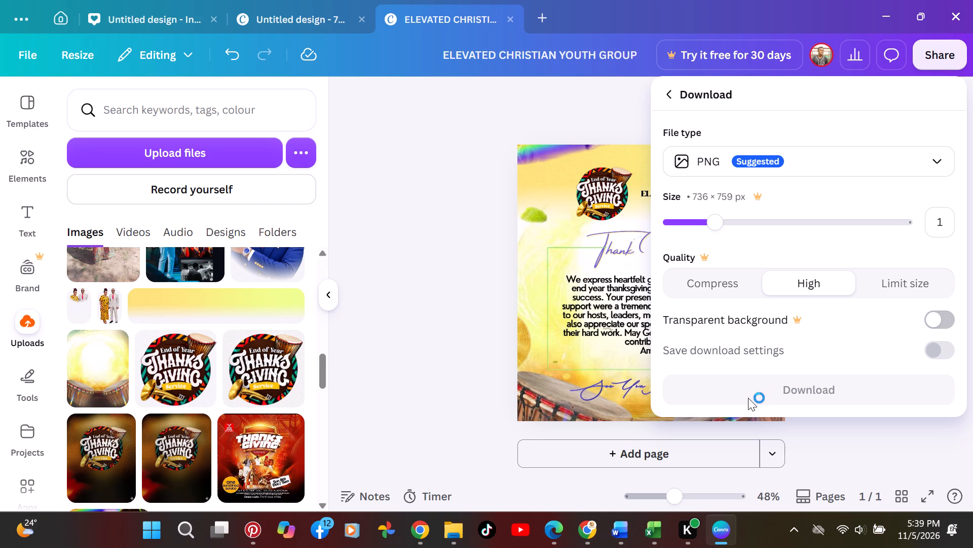
{"action": "left_click", "coordinate": [748, 398]}
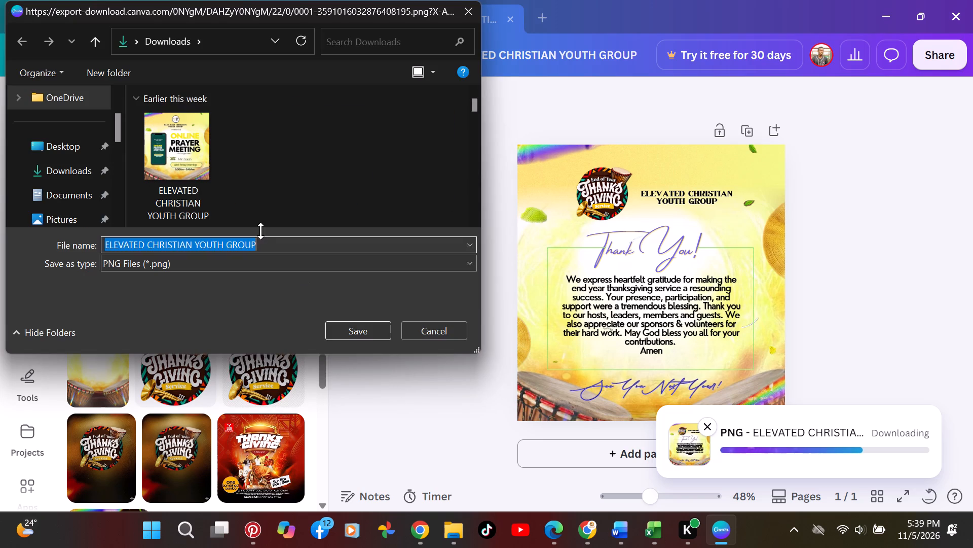
{"action": "type", "text": "th"}
{"action": "key", "text": "h"}
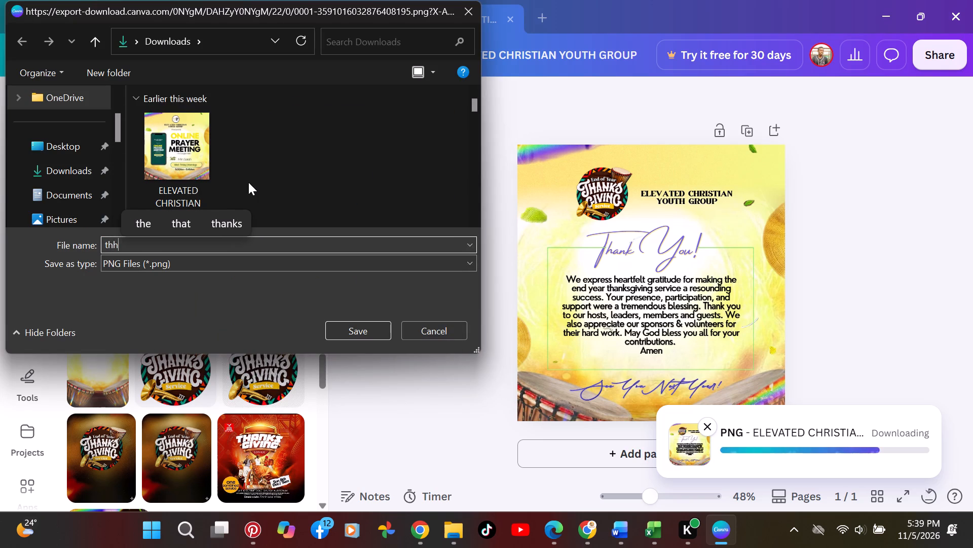
{"action": "key", "text": "BackSpace"}
{"action": "type", "text": "ank you"}
{"action": "key", "text": "Return"}
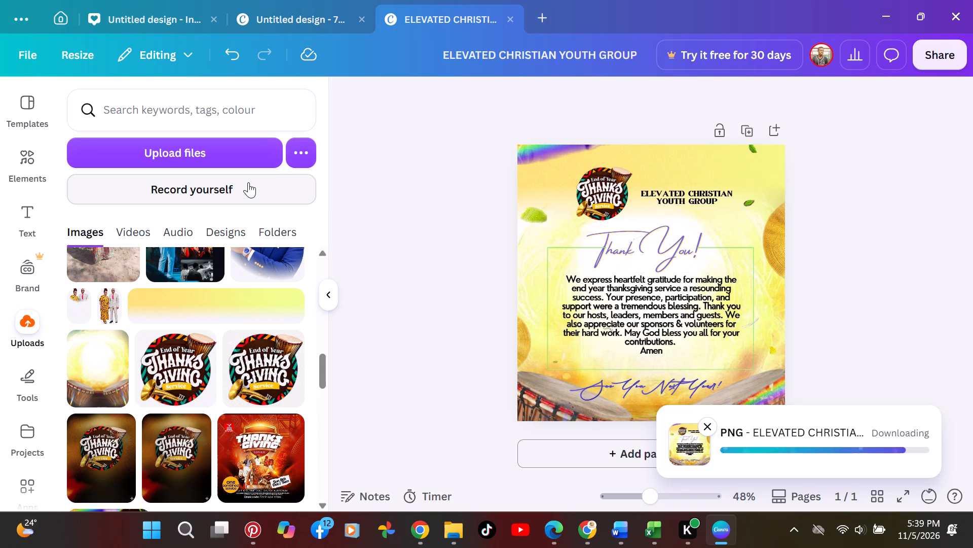
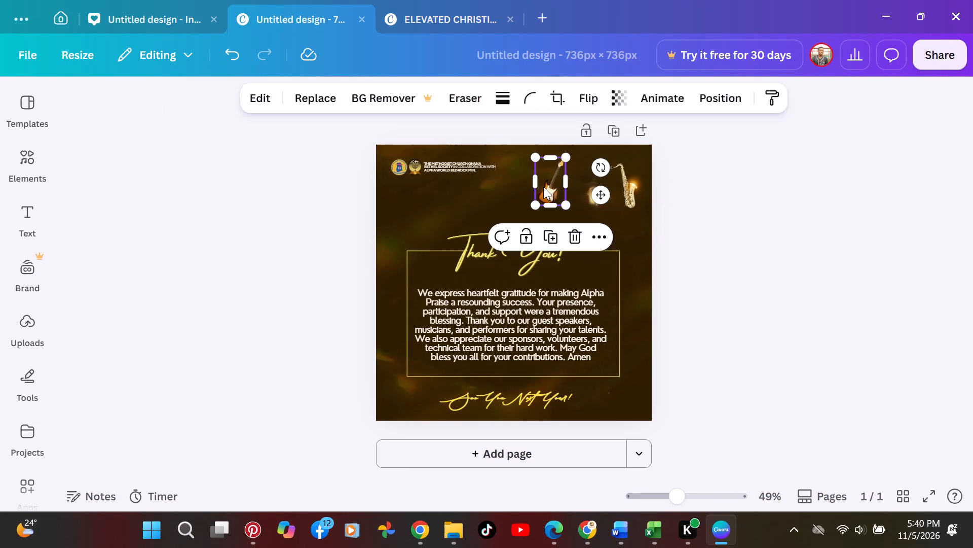
Delete the guitar, the saxophone, the Methodist Church text and both church logos from the header of the dark thank-you poster.
{"action": "key", "text": "BackSpace"}
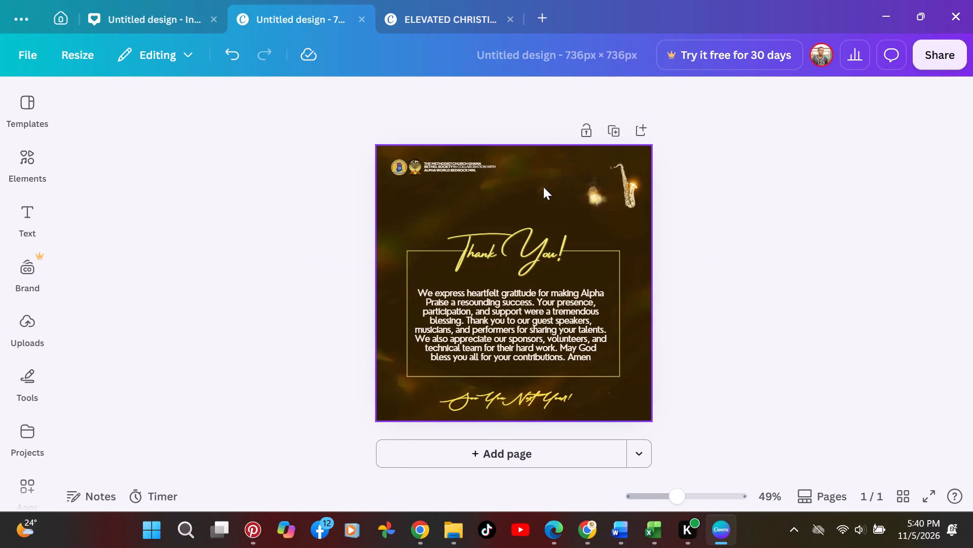
{"action": "left_click", "coordinate": [628, 194]}
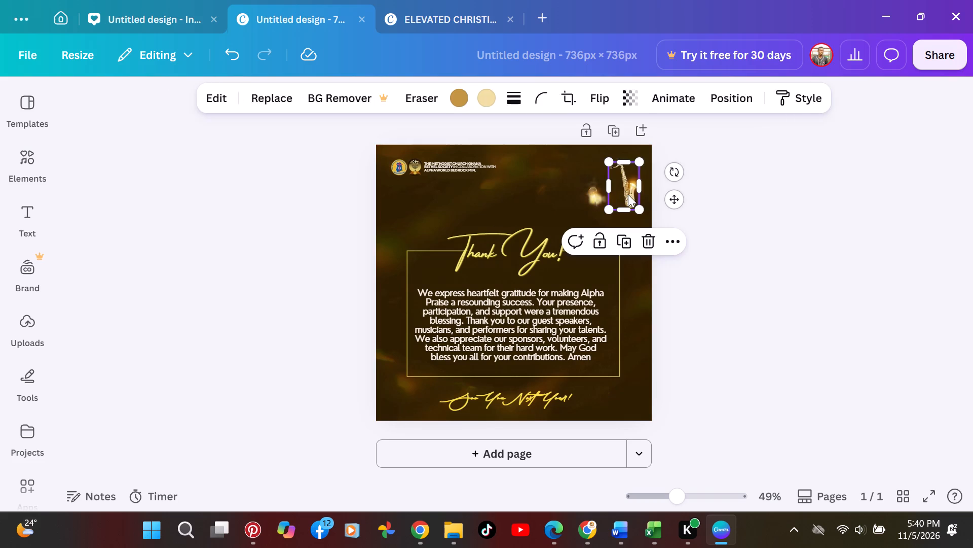
{"action": "key", "text": "BackSpace"}
{"action": "left_click", "coordinate": [460, 167]}
{"action": "key", "text": "BackSpace"}
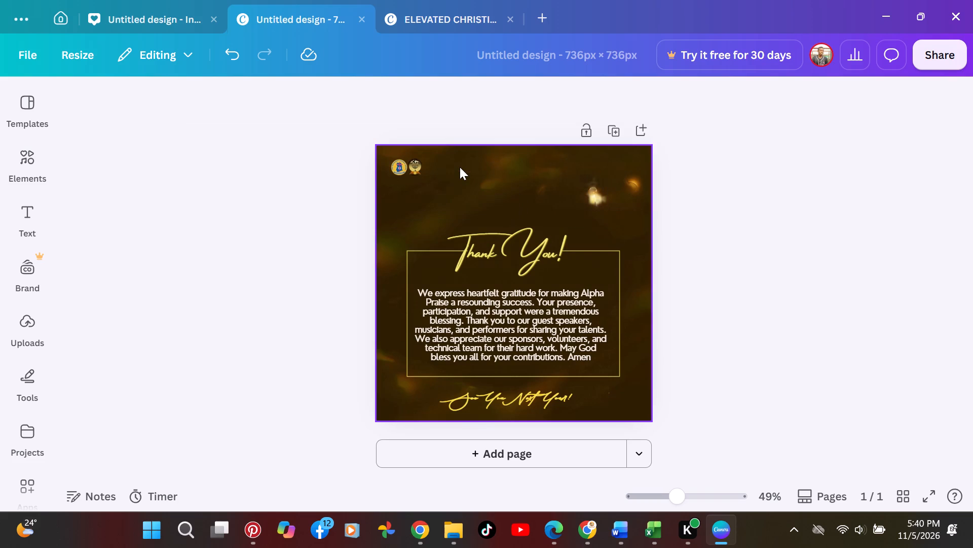
{"action": "left_click", "coordinate": [422, 172]}
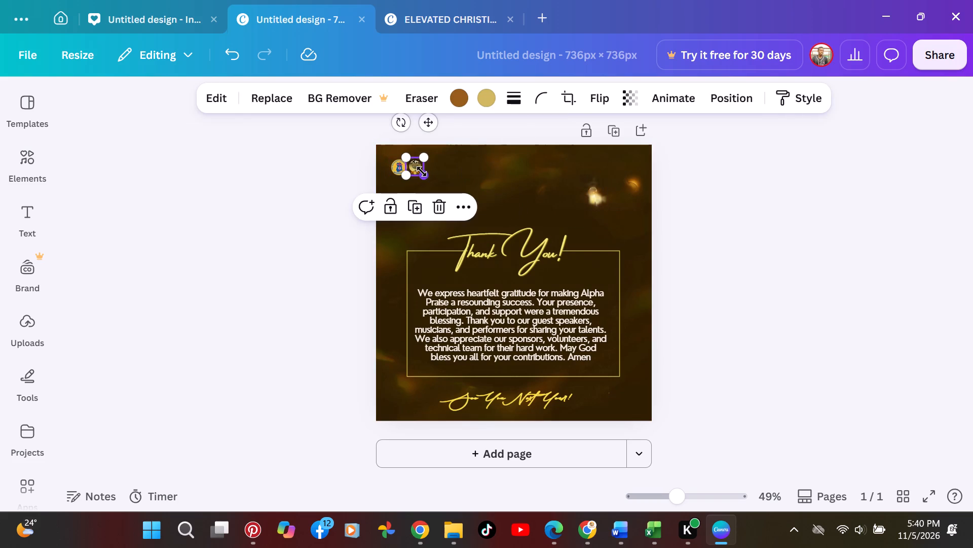
{"action": "key", "text": "BackSpace"}
{"action": "left_click", "coordinate": [399, 169]}
{"action": "key", "text": "BackSpace"}
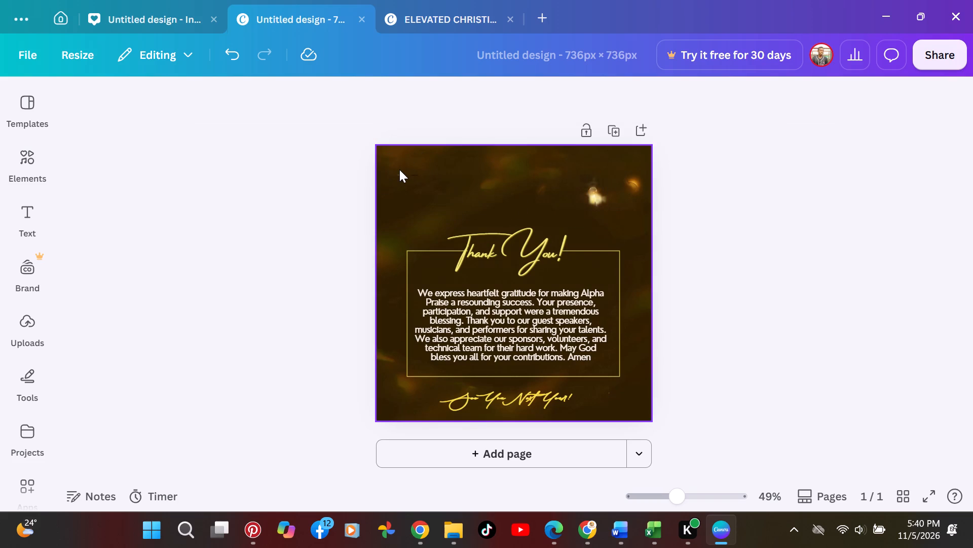
Insert the uploaded round "End of Year Thanksgiving Service" logo into the dark poster.
{"action": "left_click", "coordinate": [32, 335]}
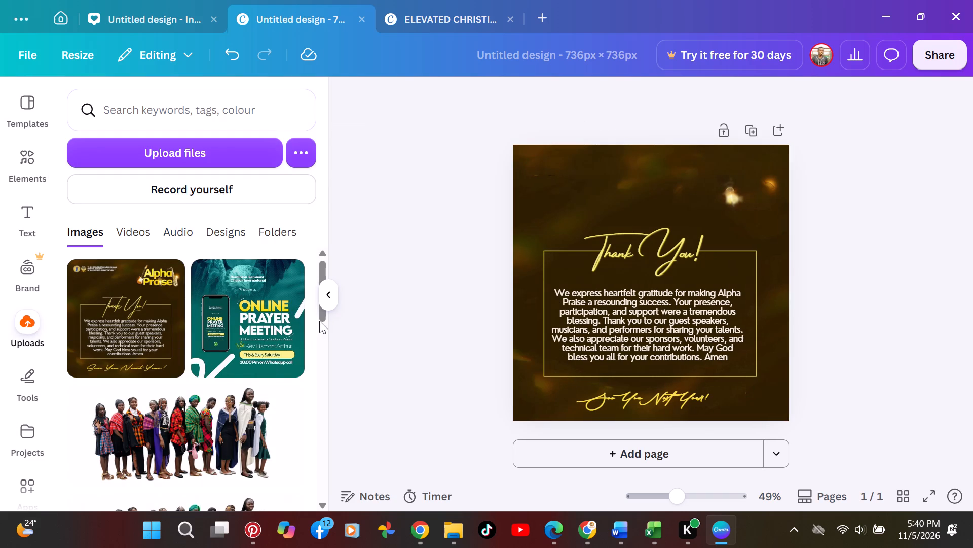
{"action": "left_click", "coordinate": [324, 507]}
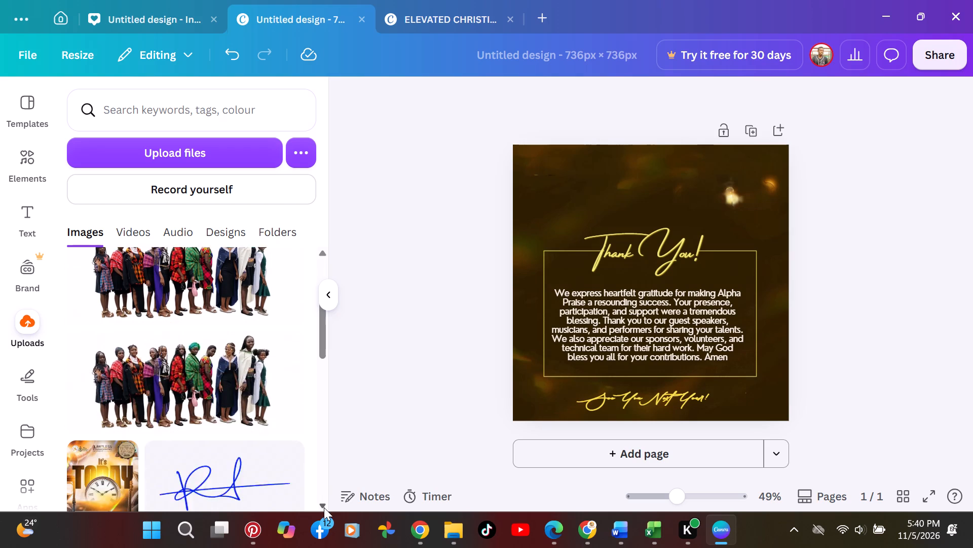
{"action": "triple_click", "coordinate": [324, 507]}
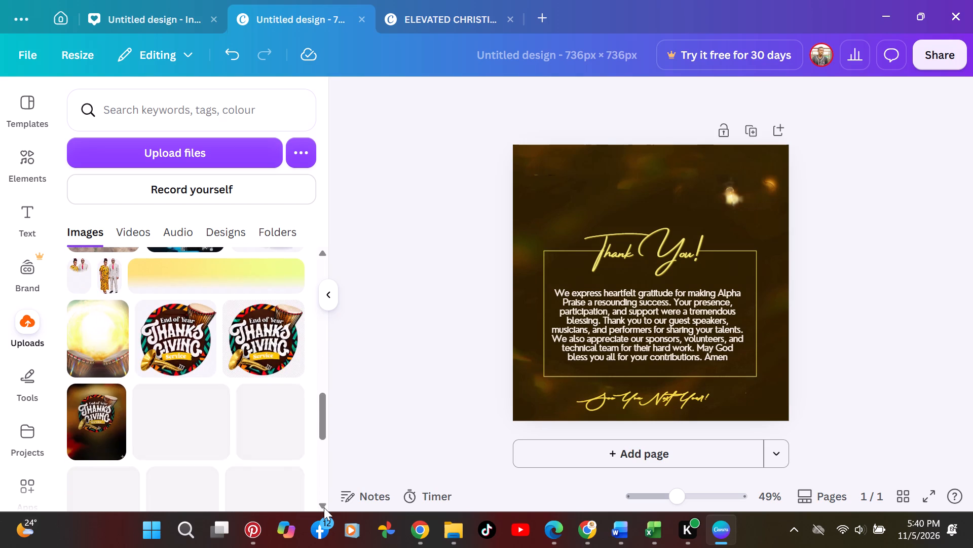
{"action": "left_click", "coordinate": [165, 333]}
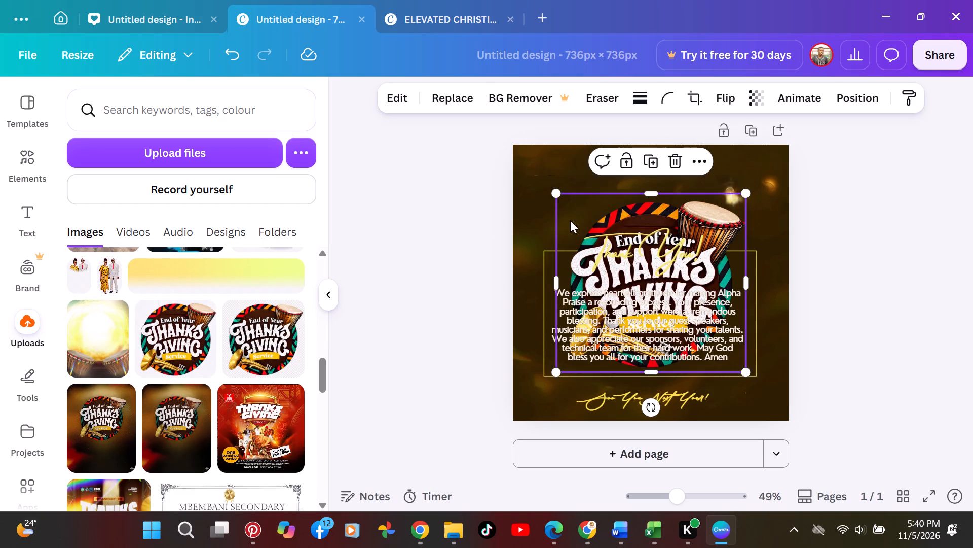
Shrink the Thanksgiving logo to a small badge and place it just above the "Thank" of the "Thank You!" heading.
{"action": "left_click_drag", "start_coordinate": [647, 284], "coordinate": [599, 218]}
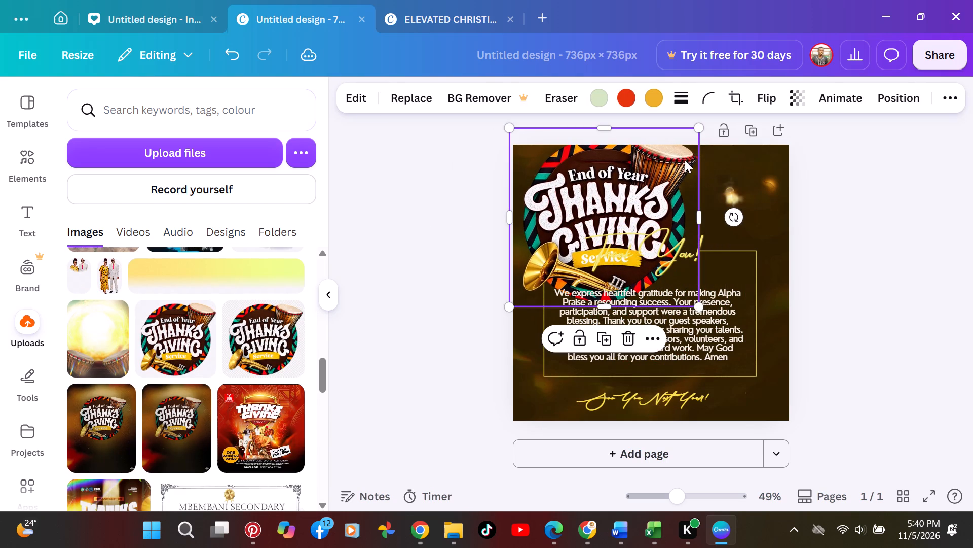
{"action": "left_click_drag", "start_coordinate": [699, 126], "coordinate": [624, 205]}
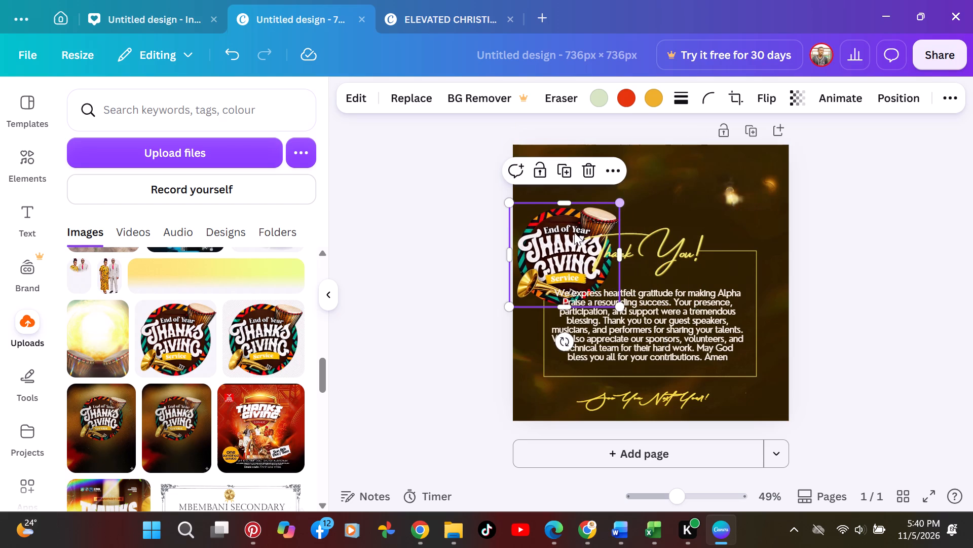
{"action": "left_click_drag", "start_coordinate": [568, 238], "coordinate": [604, 178]}
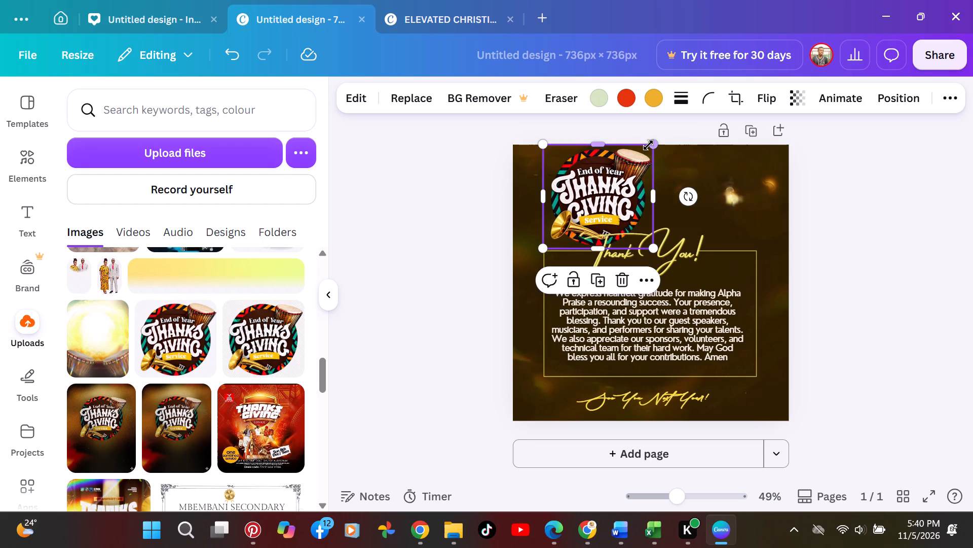
{"action": "left_click_drag", "start_coordinate": [650, 145], "coordinate": [615, 177]}
{"action": "left_click_drag", "start_coordinate": [600, 200], "coordinate": [609, 180]}
{"action": "left_click_drag", "start_coordinate": [630, 151], "coordinate": [624, 159]}
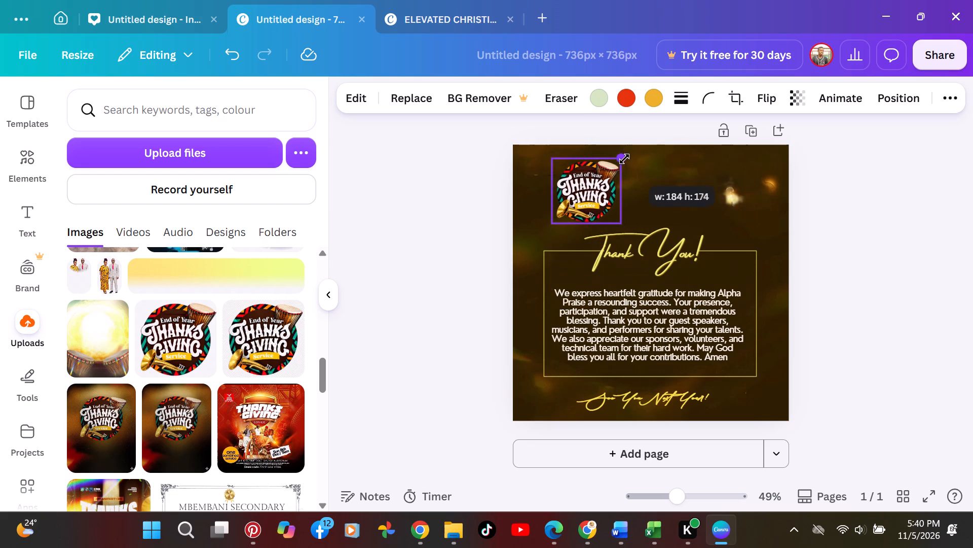
{"action": "left_click_drag", "start_coordinate": [624, 159], "coordinate": [620, 165]}
{"action": "left_click_drag", "start_coordinate": [590, 190], "coordinate": [602, 190]}
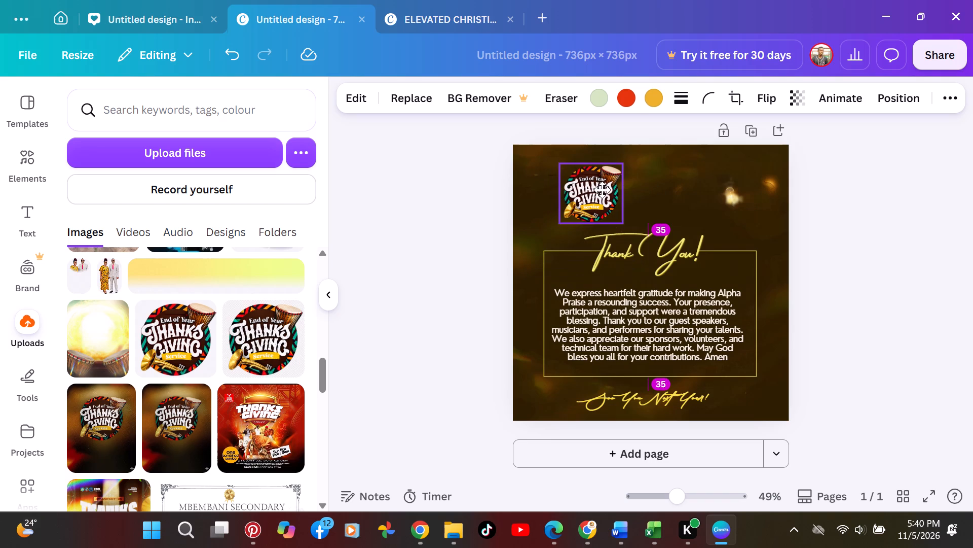
{"action": "left_click_drag", "start_coordinate": [602, 190], "coordinate": [605, 194]}
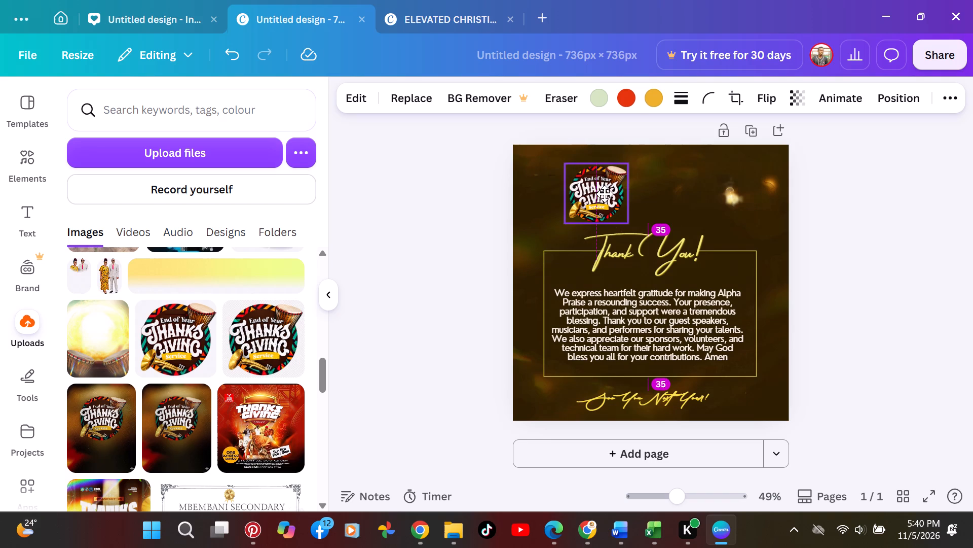
{"action": "left_click_drag", "start_coordinate": [605, 194], "coordinate": [605, 194]}
{"action": "left_click_drag", "start_coordinate": [602, 203], "coordinate": [603, 201]}
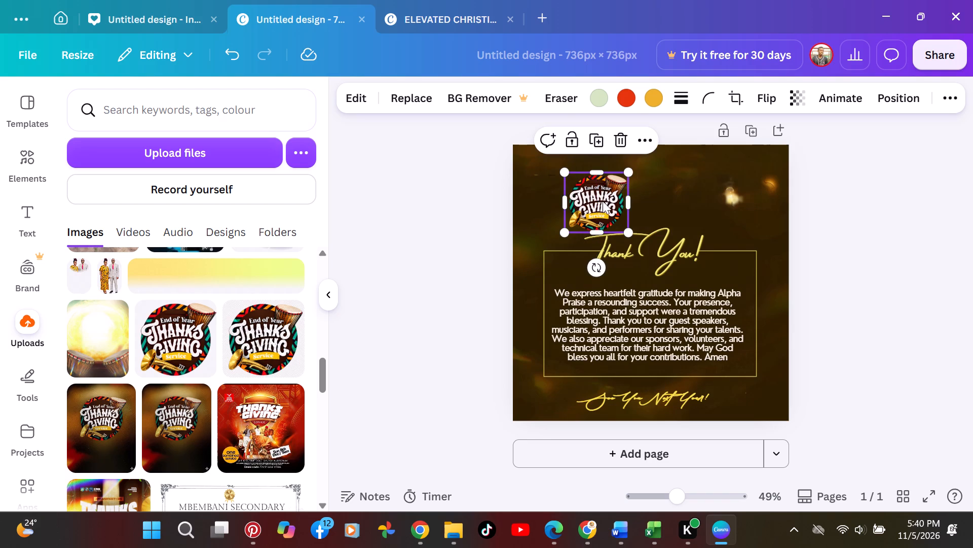
{"action": "left_click_drag", "start_coordinate": [603, 201], "coordinate": [605, 198]}
{"action": "left_click_drag", "start_coordinate": [627, 160], "coordinate": [621, 169]}
{"action": "left_click_drag", "start_coordinate": [588, 202], "coordinate": [601, 201]}
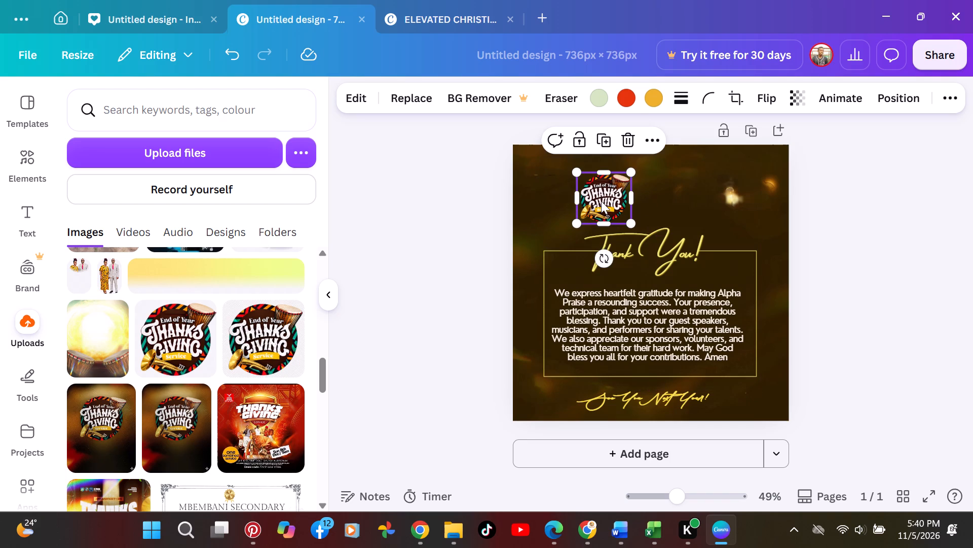
Copy the "ELEVATED CHRISTIAN YOUTH GROUP" text from the yellow poster design and paste it into the dark poster.
{"action": "left_click", "coordinate": [420, 6]}
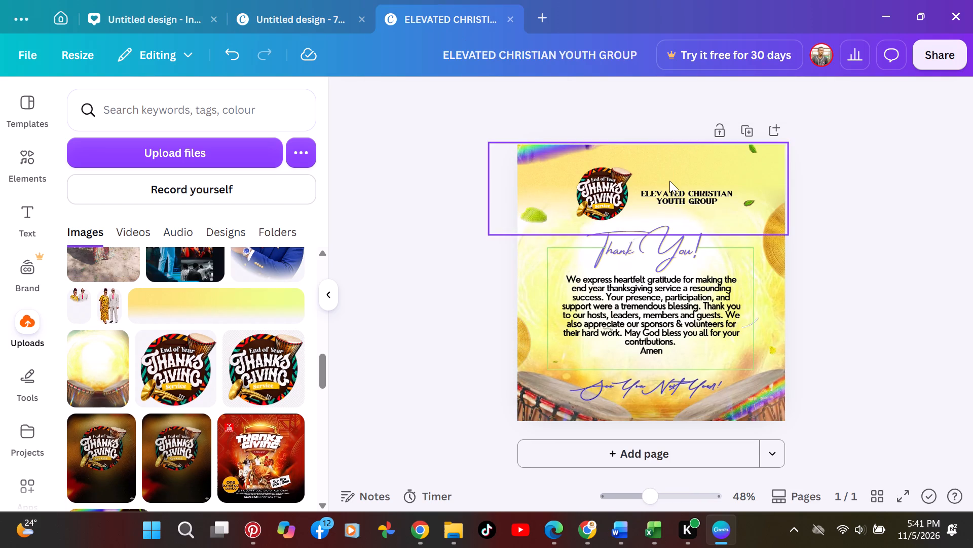
{"action": "left_click", "coordinate": [679, 201]}
{"action": "right_click", "coordinate": [679, 201]}
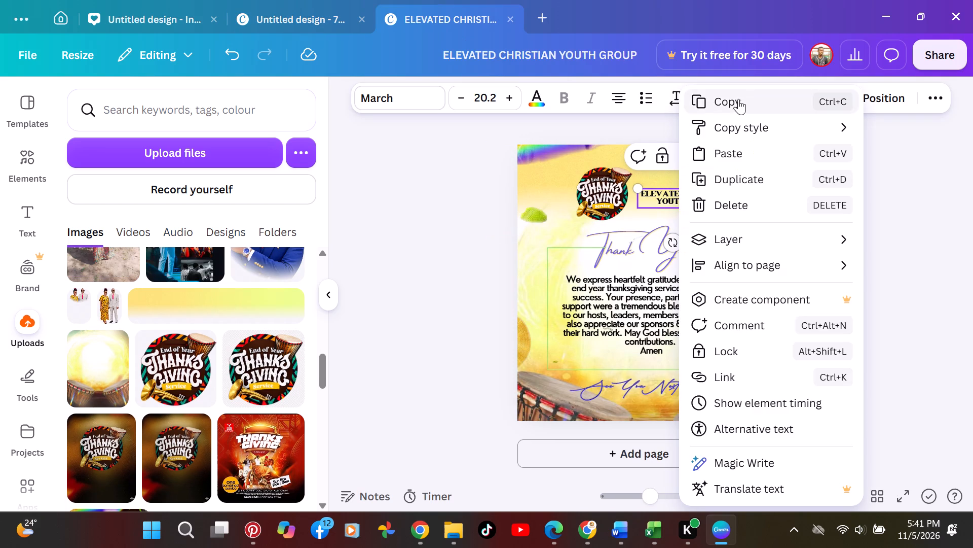
{"action": "left_click", "coordinate": [737, 100]}
{"action": "left_click", "coordinate": [281, 9]}
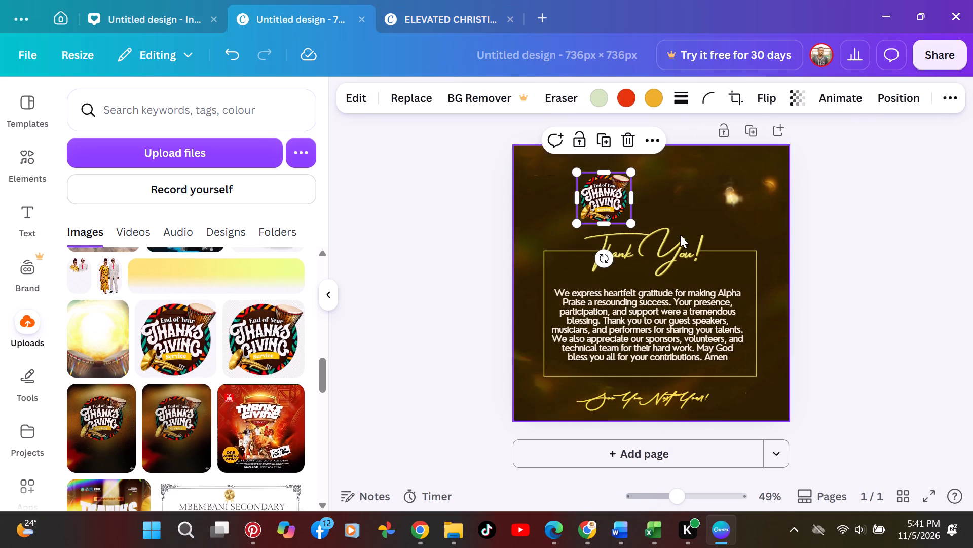
{"action": "left_click", "coordinate": [721, 227]}
{"action": "key", "text": "ctrl+v"}
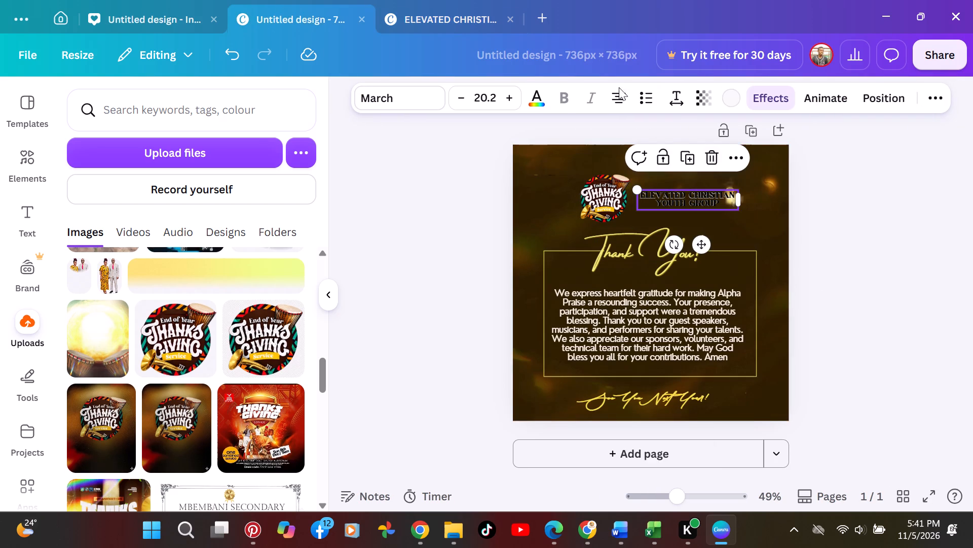
Make the pasted group name white with a dark grey #202020 effect colour, and nudge it slightly closer to the logo.
{"action": "left_click", "coordinate": [534, 96]}
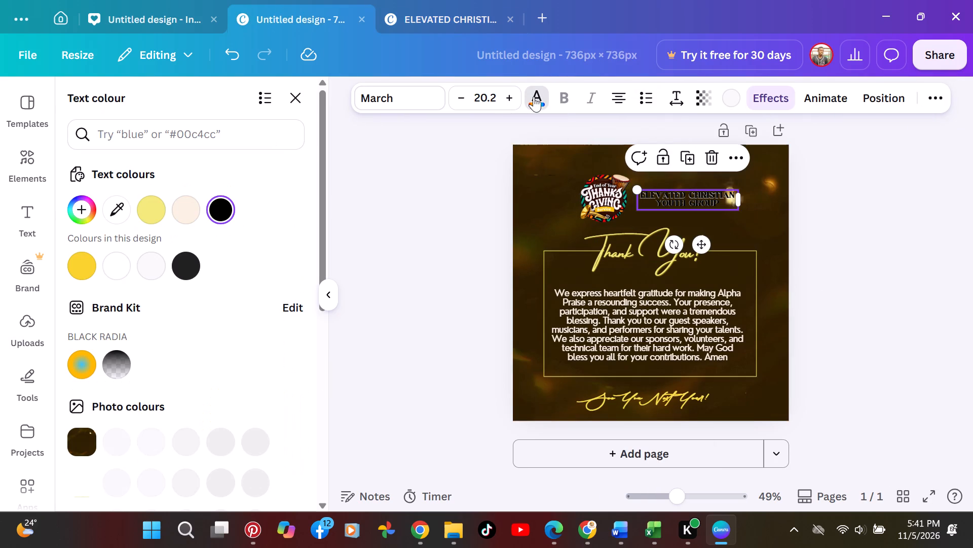
{"action": "left_click", "coordinate": [120, 262]}
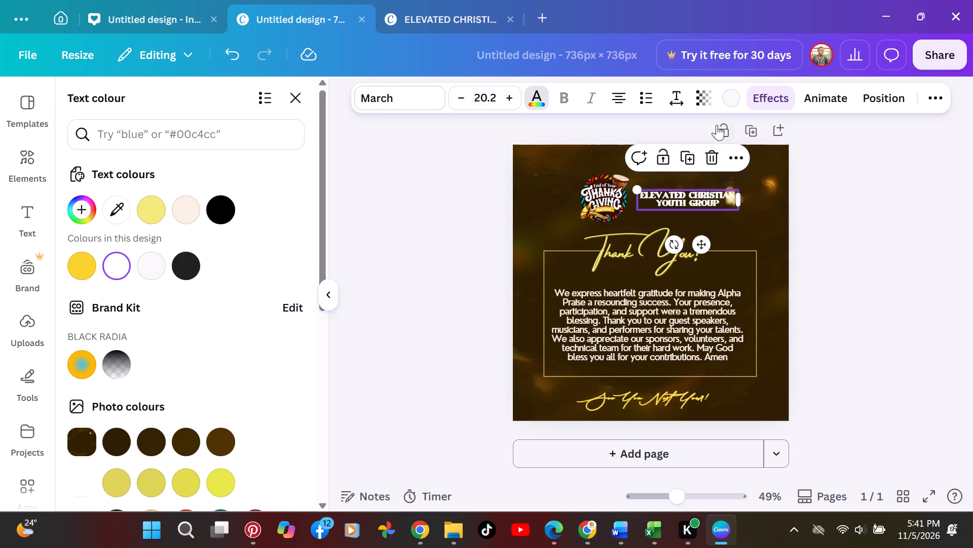
{"action": "left_click", "coordinate": [727, 106]}
{"action": "left_click", "coordinate": [222, 216]}
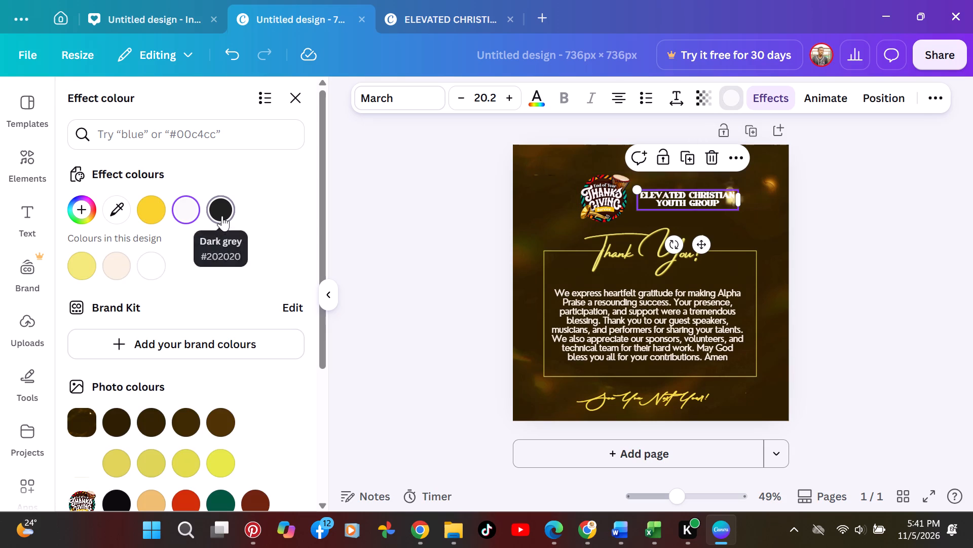
{"action": "left_click_drag", "start_coordinate": [689, 203], "coordinate": [683, 203]}
{"action": "left_click", "coordinate": [858, 281]}
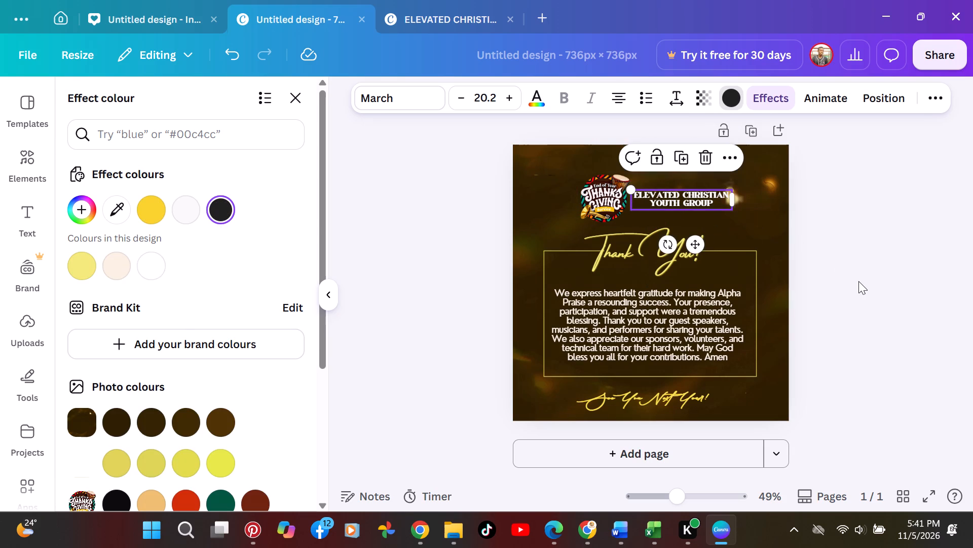
{"action": "left_click", "coordinate": [858, 281]}
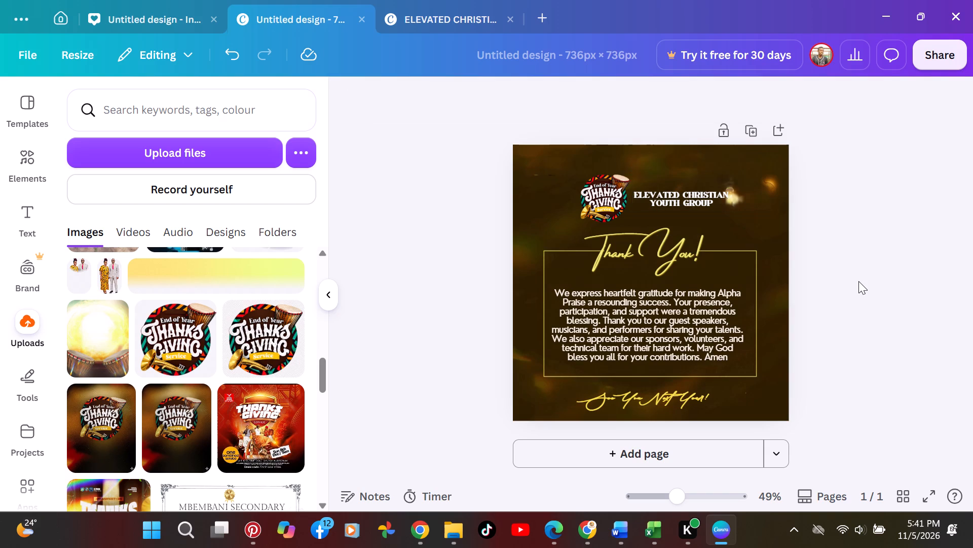
Switch to Pinterest, return to the "thank you flyer design templates" results and look through more thank-you flyers.
{"action": "left_click", "coordinate": [248, 530]}
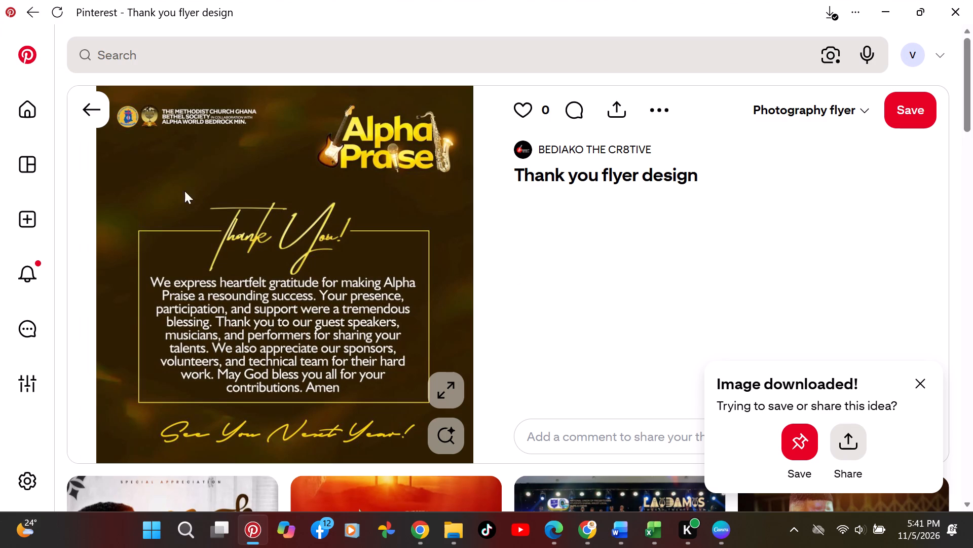
{"action": "left_click", "coordinate": [104, 118]}
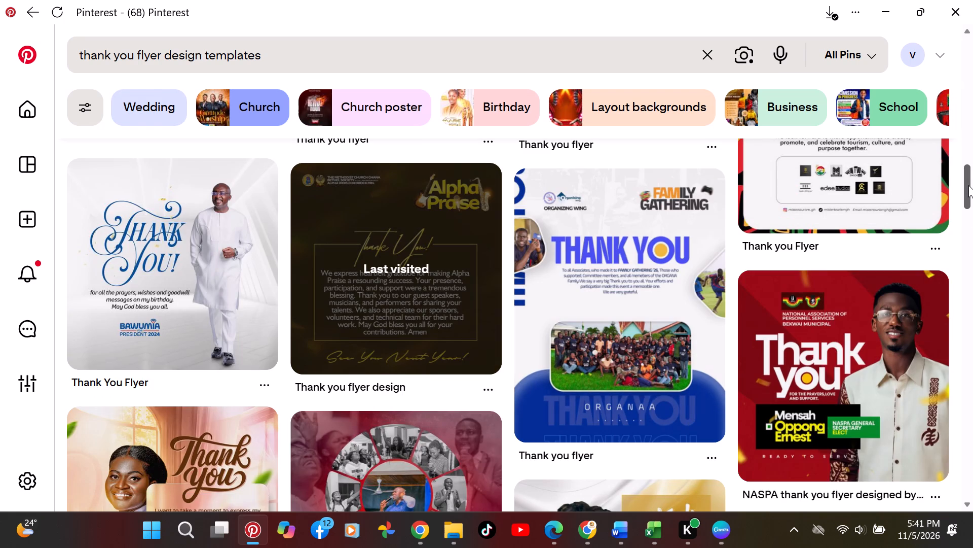
{"action": "left_click_drag", "start_coordinate": [968, 185], "coordinate": [968, 207]}
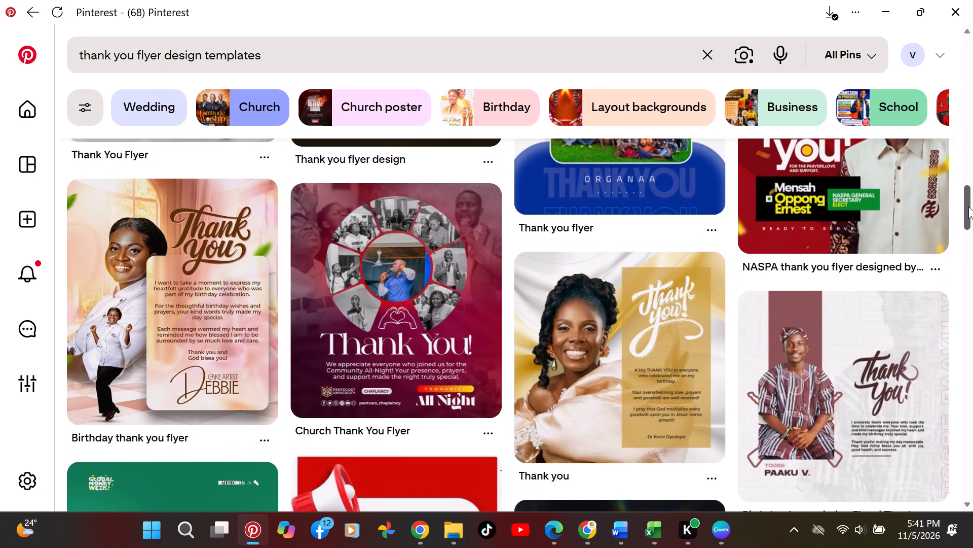
{"action": "left_click_drag", "start_coordinate": [968, 207], "coordinate": [964, 234]}
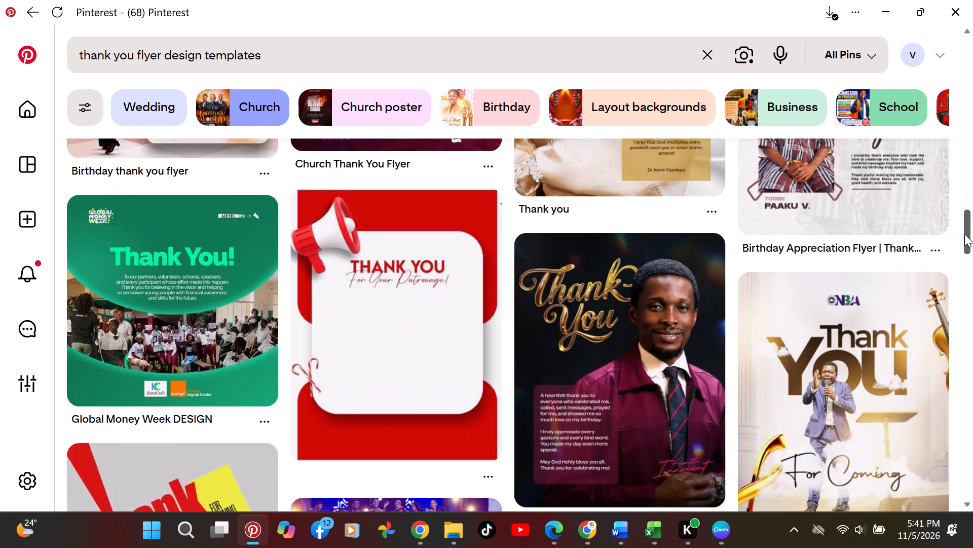
{"action": "left_click_drag", "start_coordinate": [964, 234], "coordinate": [964, 237]}
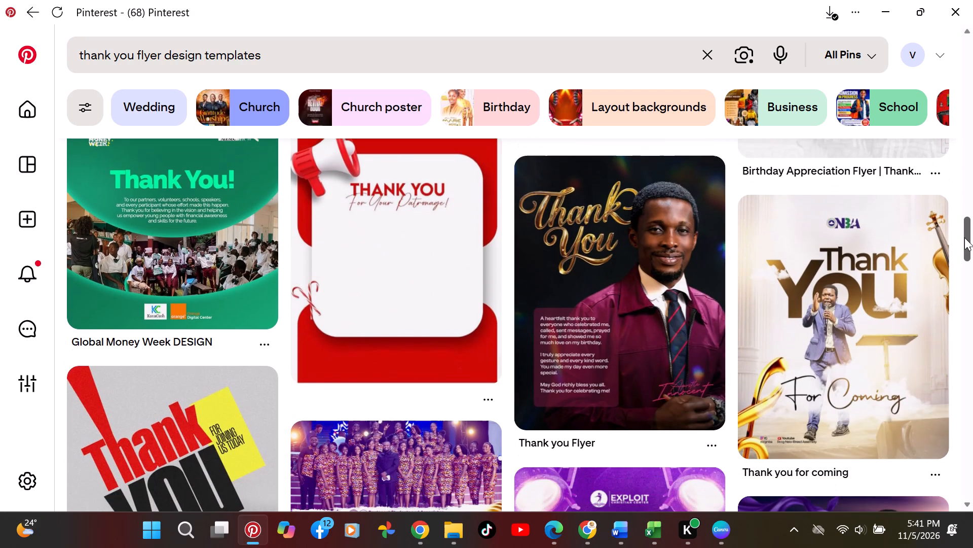
{"action": "left_click_drag", "start_coordinate": [964, 237], "coordinate": [965, 250]}
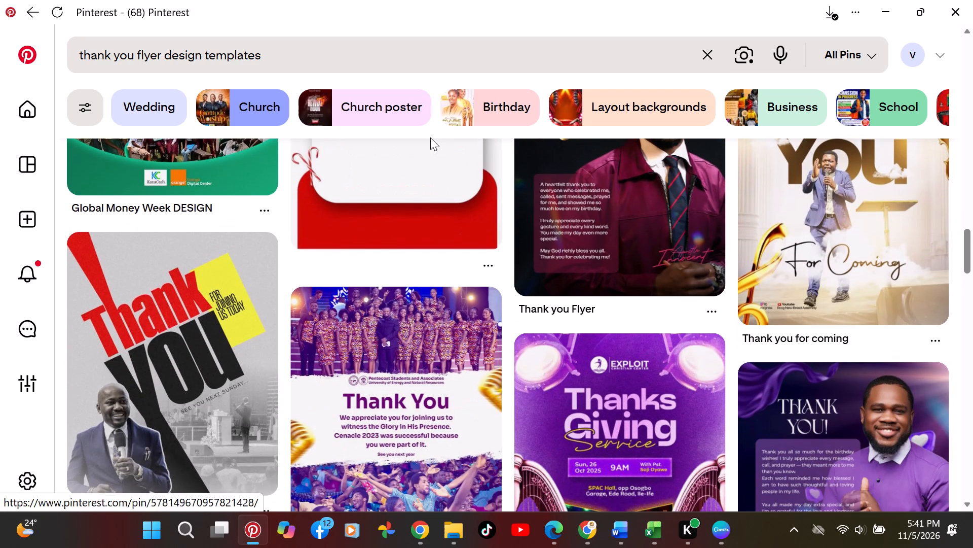
Search Pinterest for "wedding invite design".
{"action": "left_click_drag", "start_coordinate": [277, 56], "coordinate": [61, 34]}
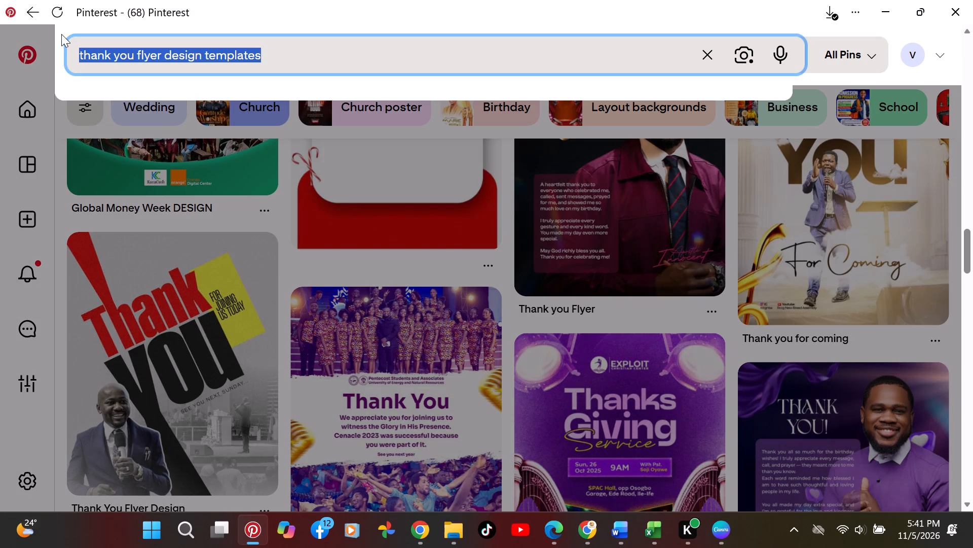
{"action": "type", "text": "wedding invite"}
{"action": "key", "text": "space"}
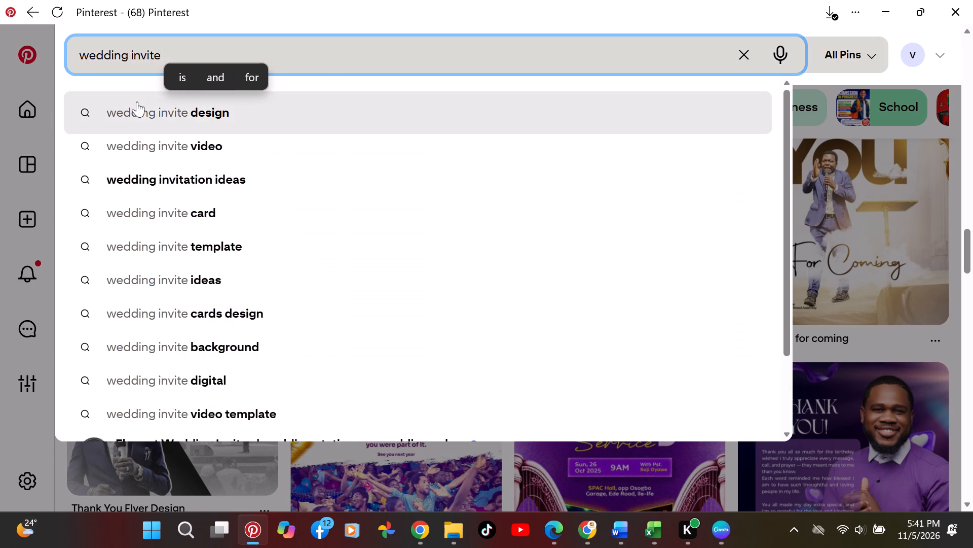
{"action": "left_click", "coordinate": [154, 105]}
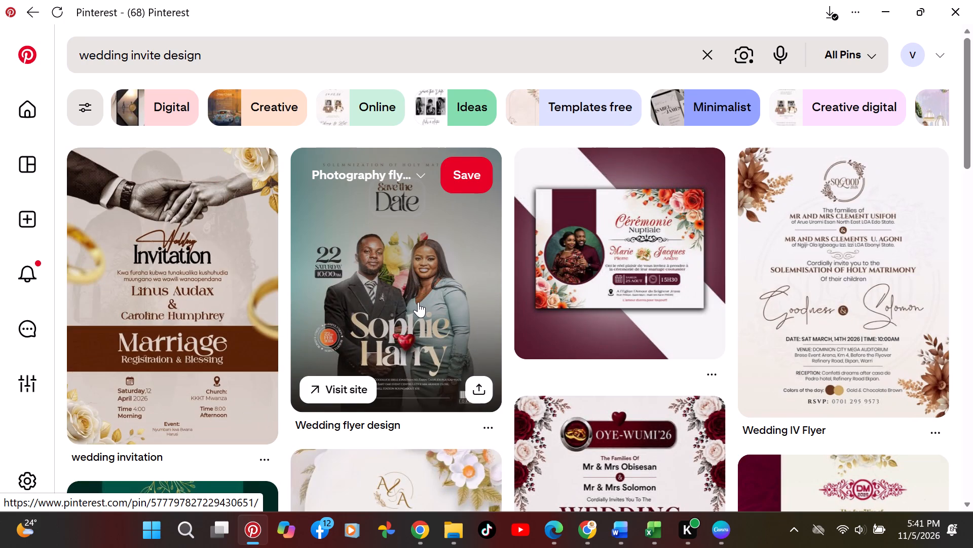
Open the "Wedding flyer design" pin of Sophie and Harry from the results and download its image.
{"action": "left_click", "coordinate": [418, 302]}
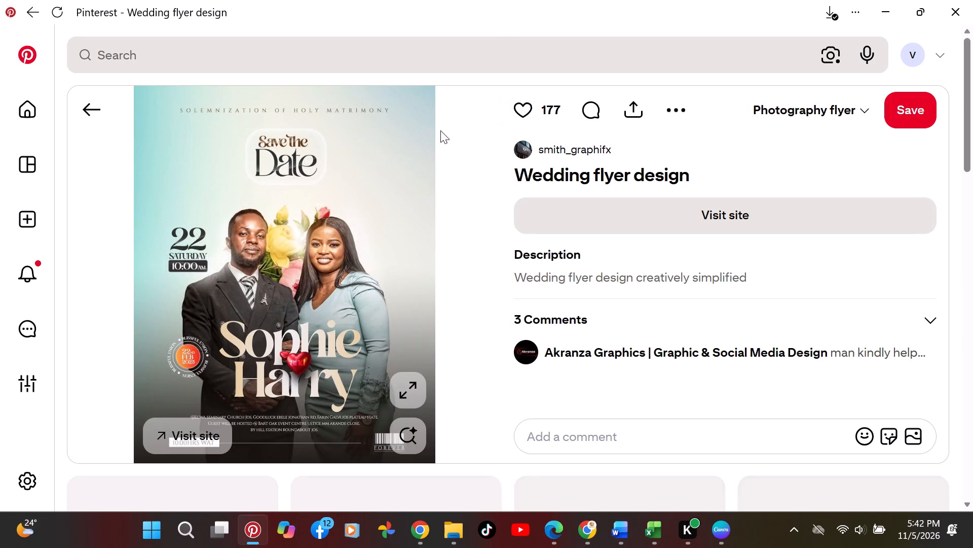
{"action": "left_click", "coordinate": [661, 115]}
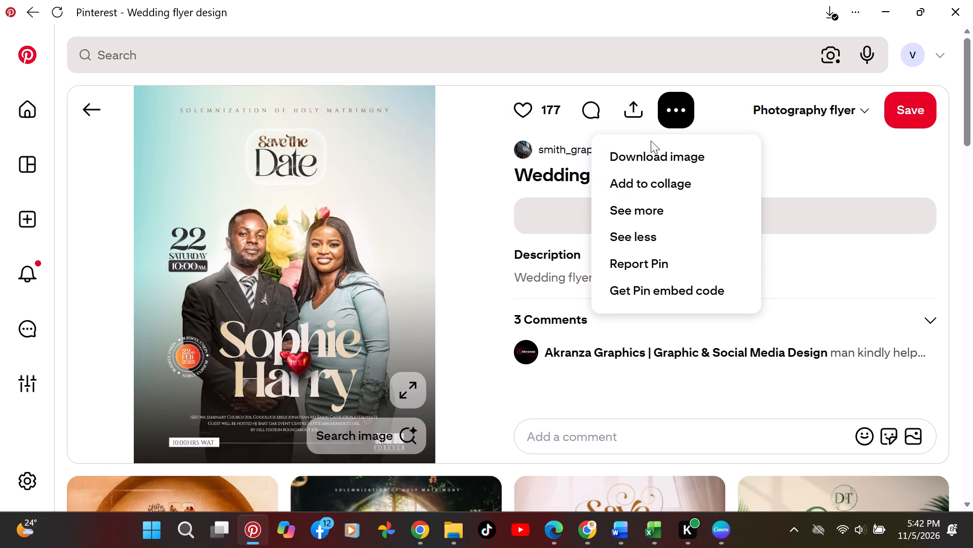
{"action": "left_click", "coordinate": [646, 153]}
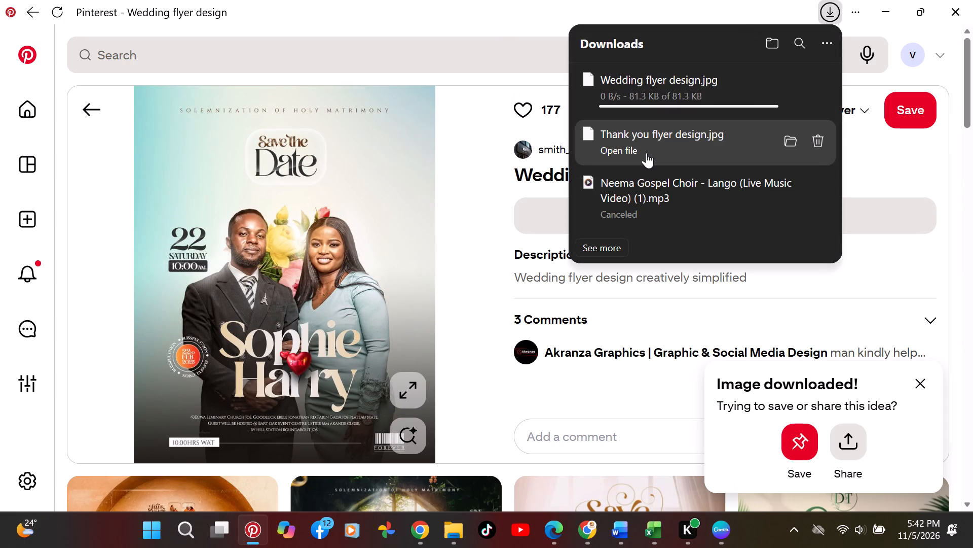
{"action": "left_click", "coordinate": [549, 55]}
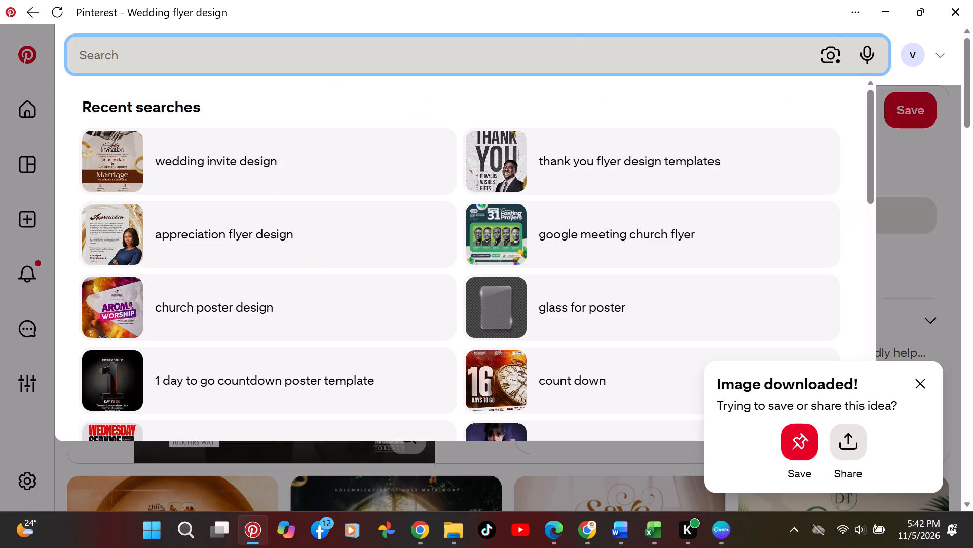
{"action": "left_click", "coordinate": [922, 161]}
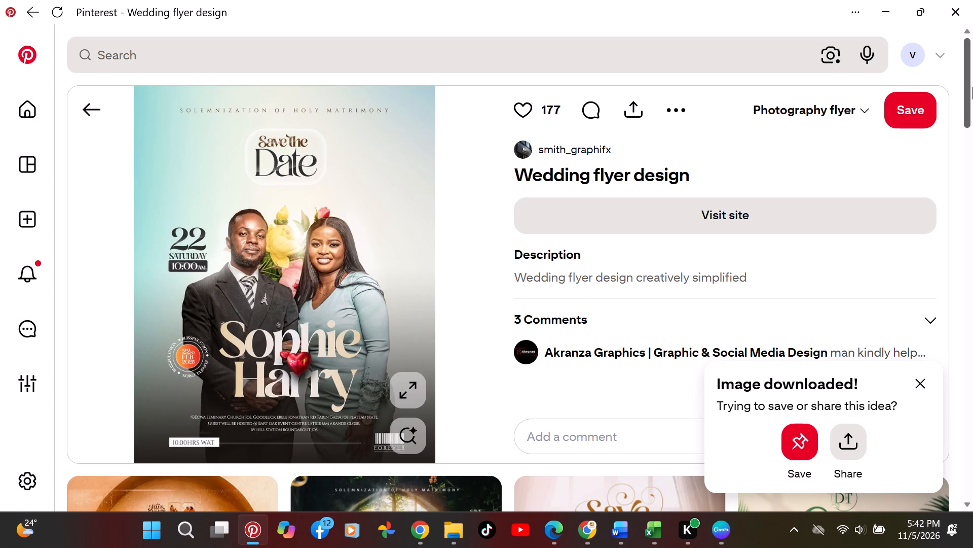
Look through the related pins, open the dark Sharon and Kenneth wedding poster and download its image.
{"action": "left_click_drag", "start_coordinate": [972, 84], "coordinate": [972, 167]}
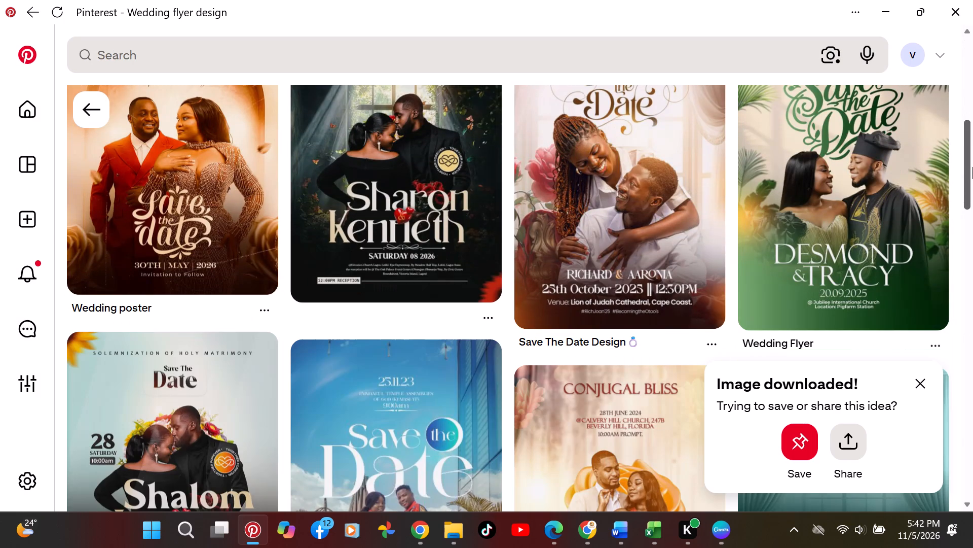
{"action": "left_click_drag", "start_coordinate": [972, 167], "coordinate": [972, 148]}
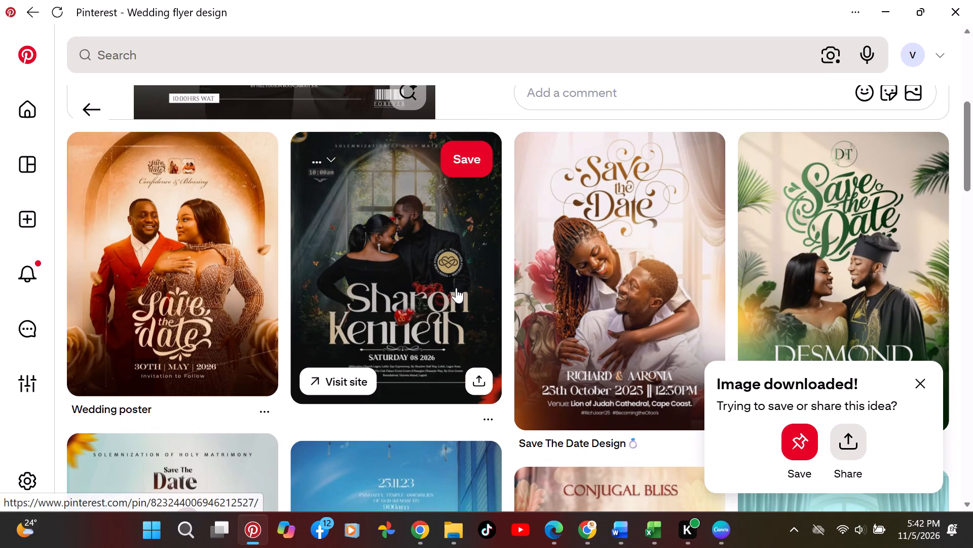
{"action": "left_click", "coordinate": [411, 273]}
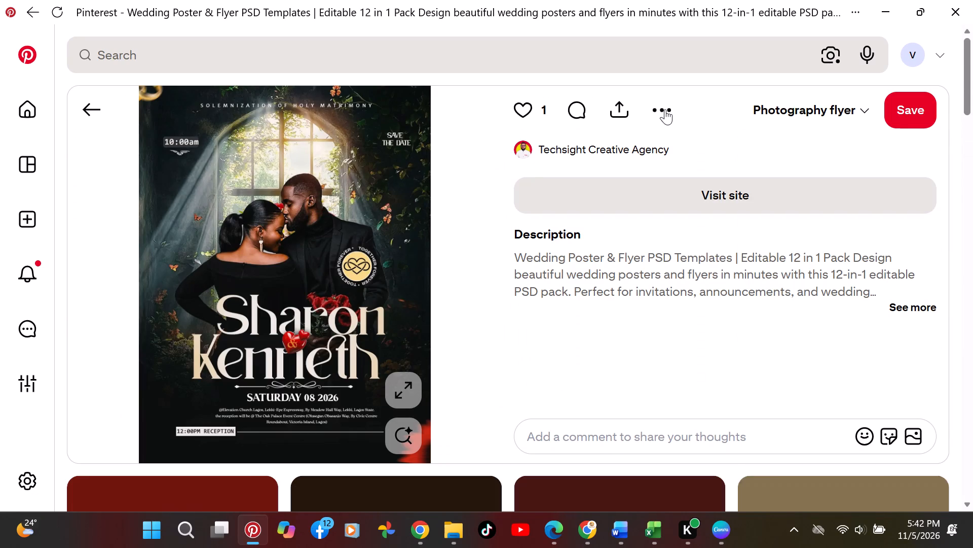
{"action": "left_click", "coordinate": [664, 108]}
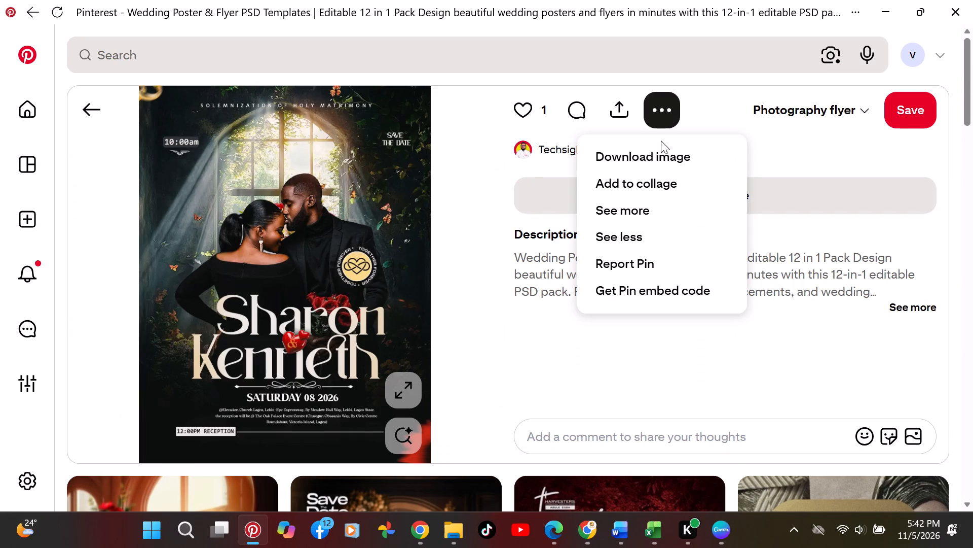
{"action": "left_click", "coordinate": [656, 155]}
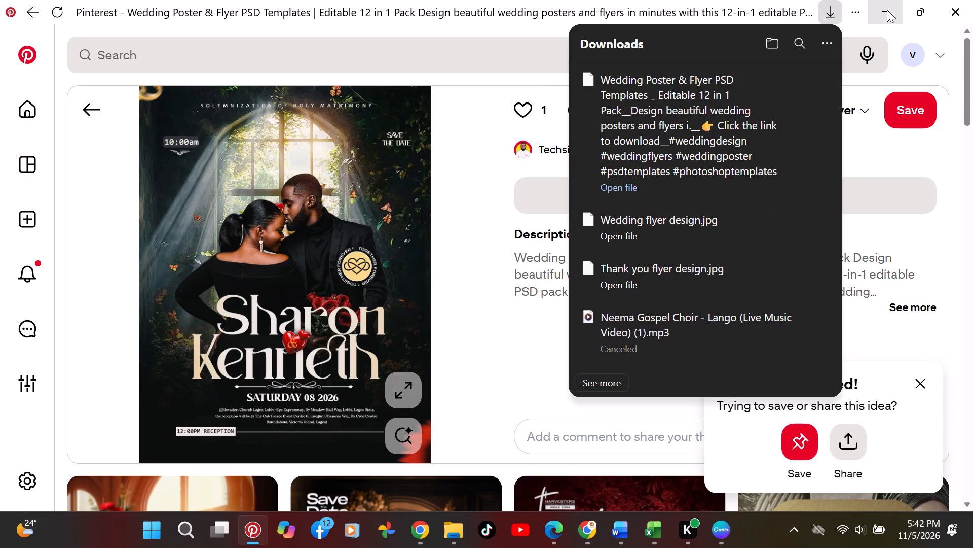
Switch to Canva and upload the downloaded Sophie and Harry flyer to Magic Layers to split it into an editable design.
{"action": "left_click", "coordinate": [887, 10]}
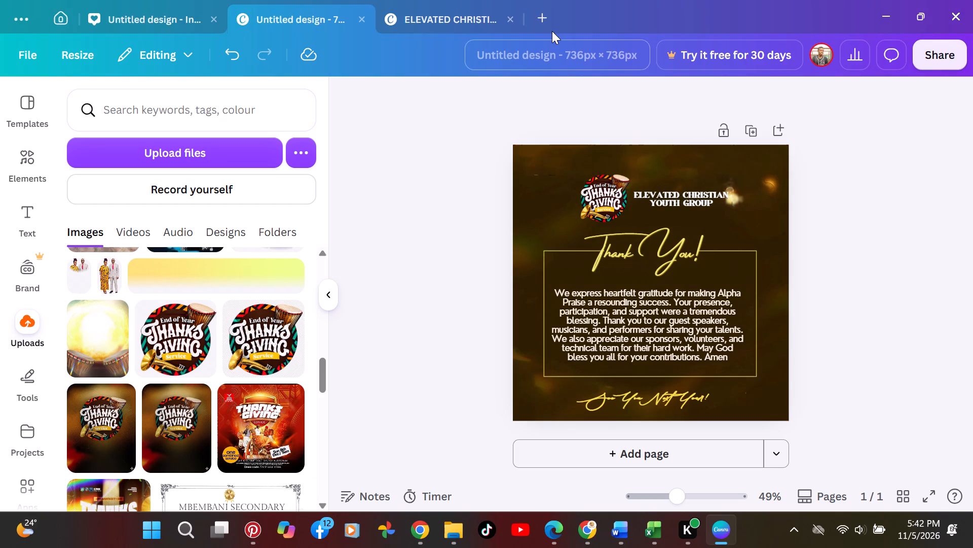
{"action": "left_click", "coordinate": [59, 16]}
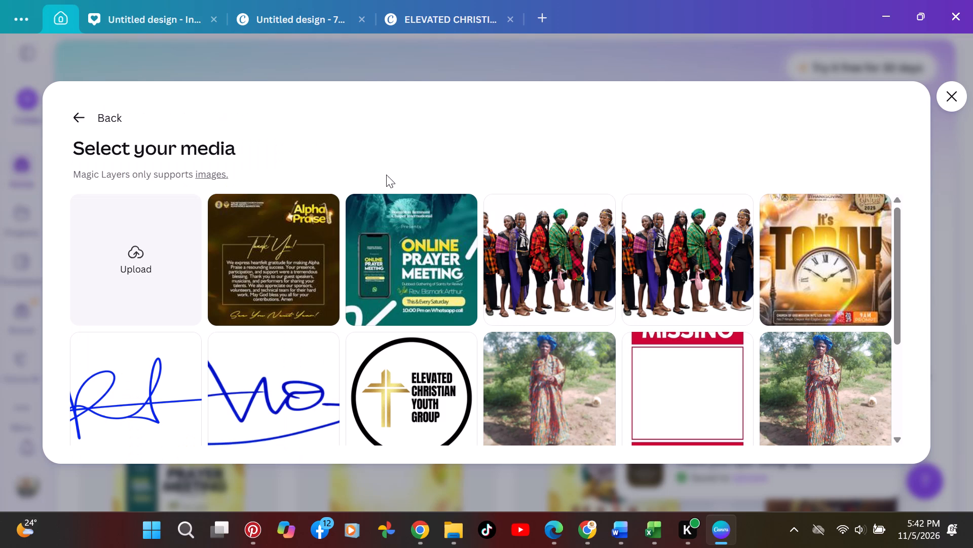
{"action": "left_click", "coordinate": [141, 264]}
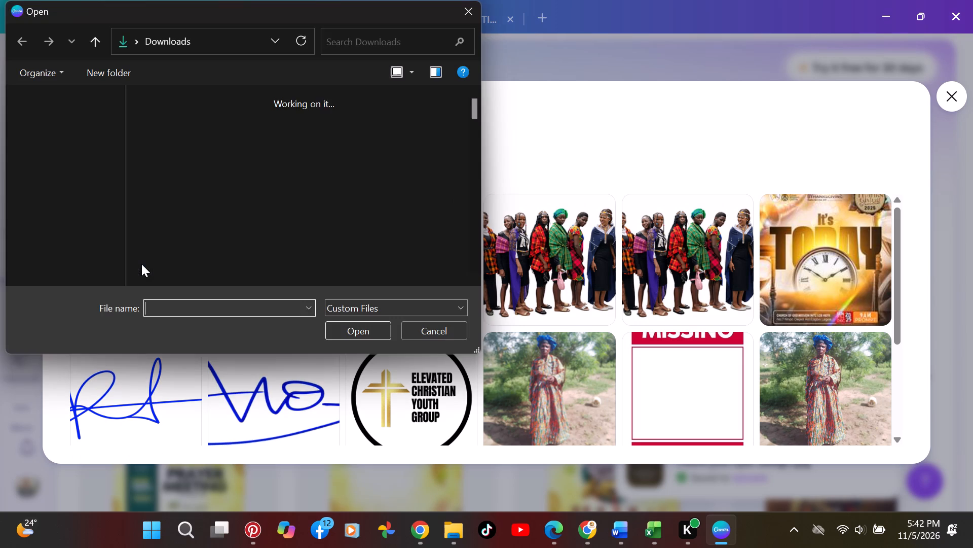
{"action": "triple_click", "coordinate": [181, 142]}
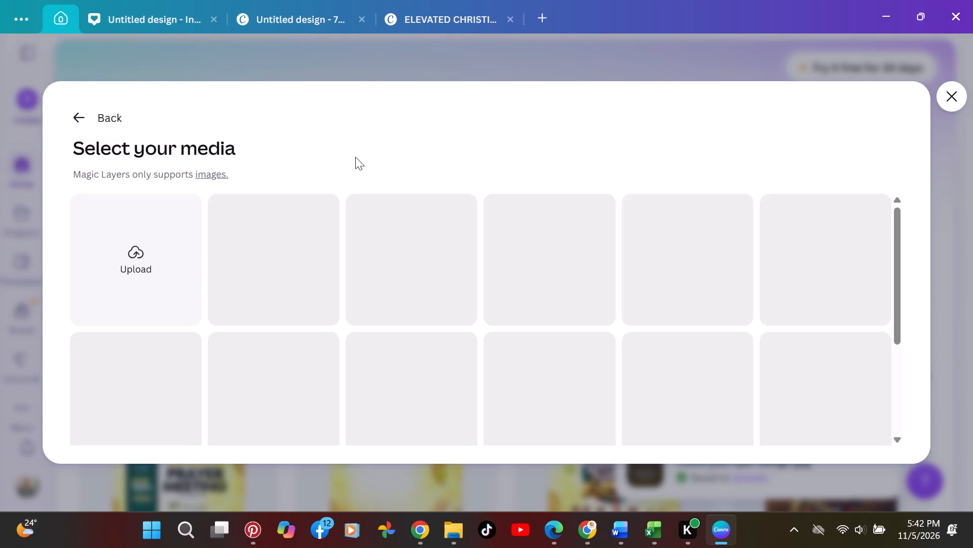
{"action": "left_click", "coordinate": [540, 68]}
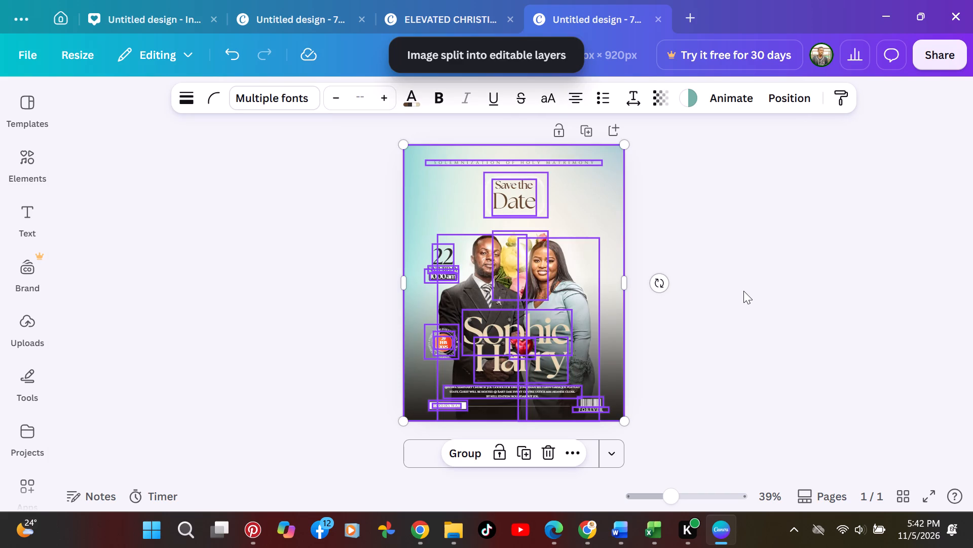
{"action": "left_click", "coordinate": [743, 291]}
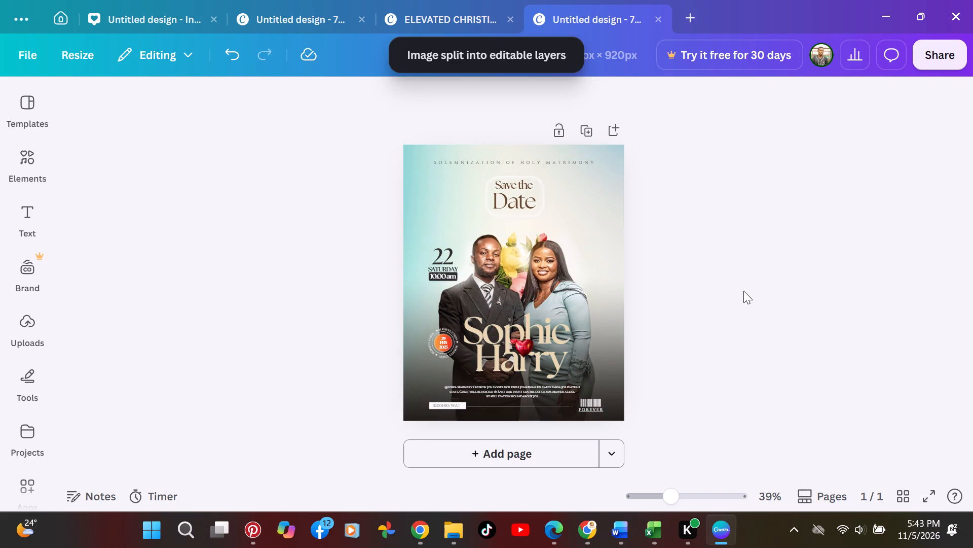
{"action": "left_click", "coordinate": [553, 286]}
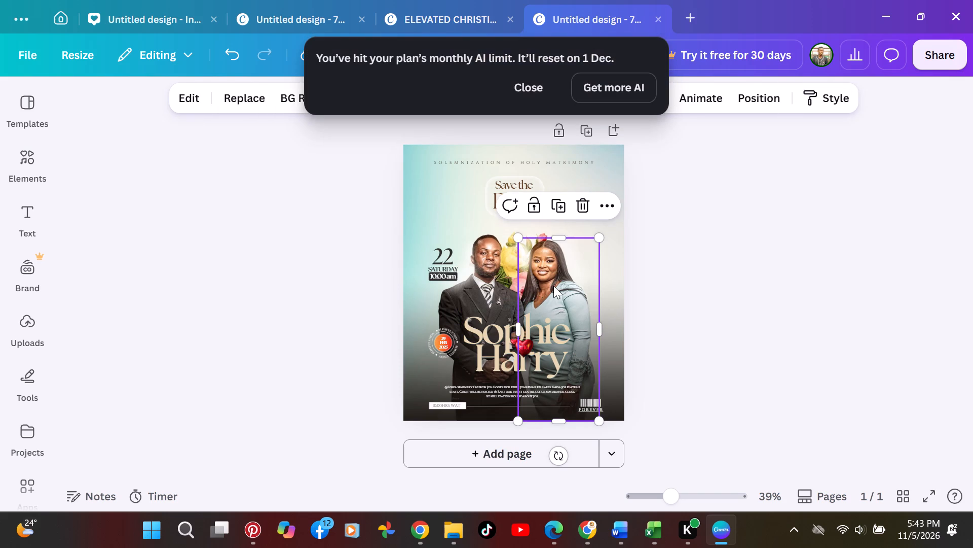
{"action": "left_click", "coordinate": [516, 162]}
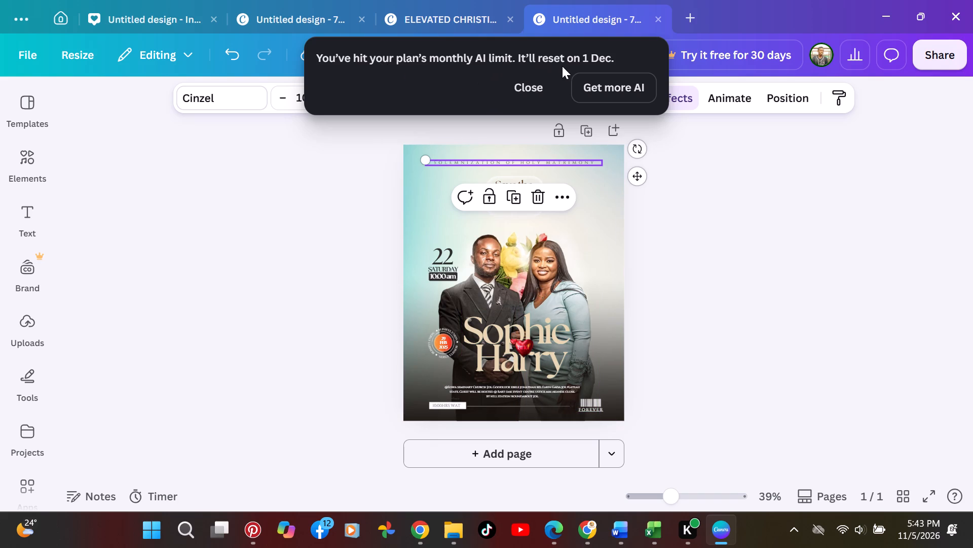
{"action": "left_click", "coordinate": [537, 88]}
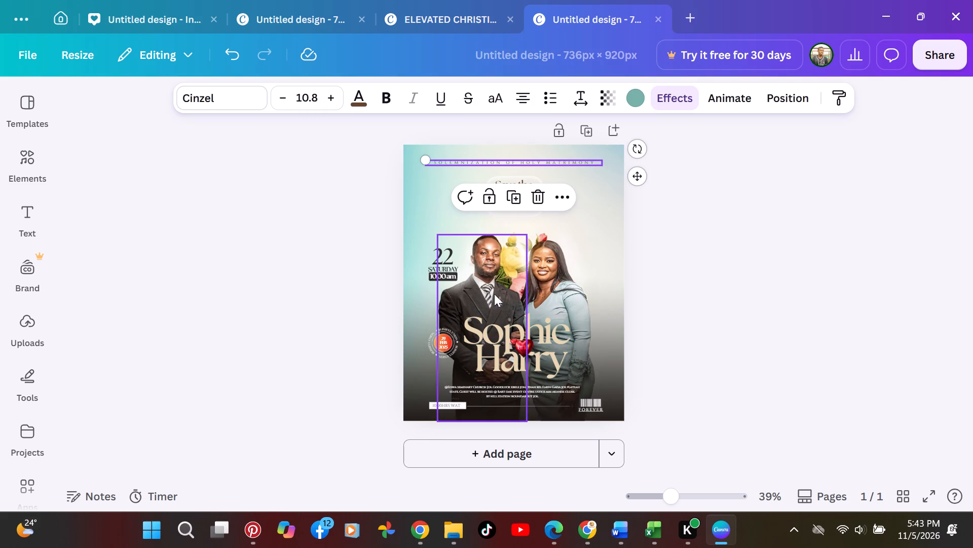
Change the large day number above the weekday on the wedding flyer to 12.
{"action": "left_click", "coordinate": [443, 258]}
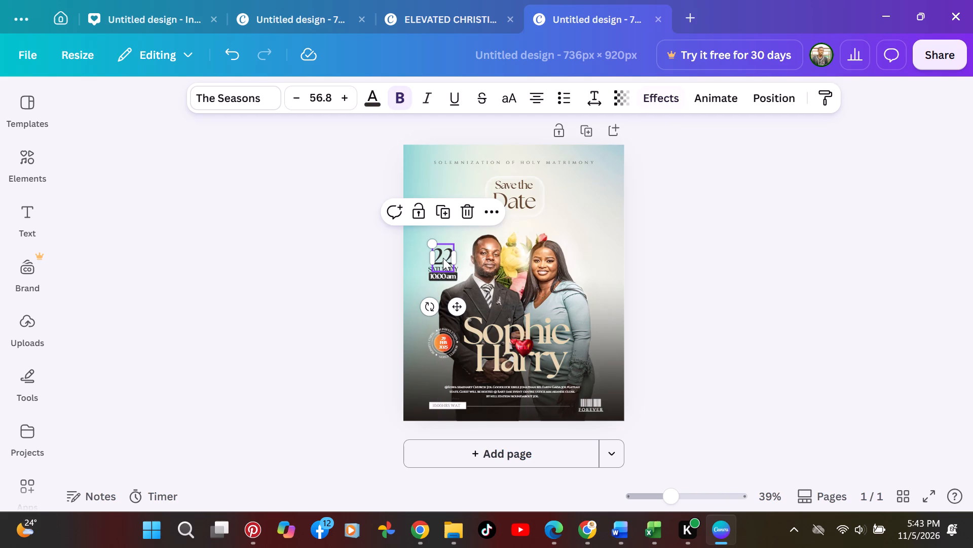
{"action": "left_click", "coordinate": [443, 258]}
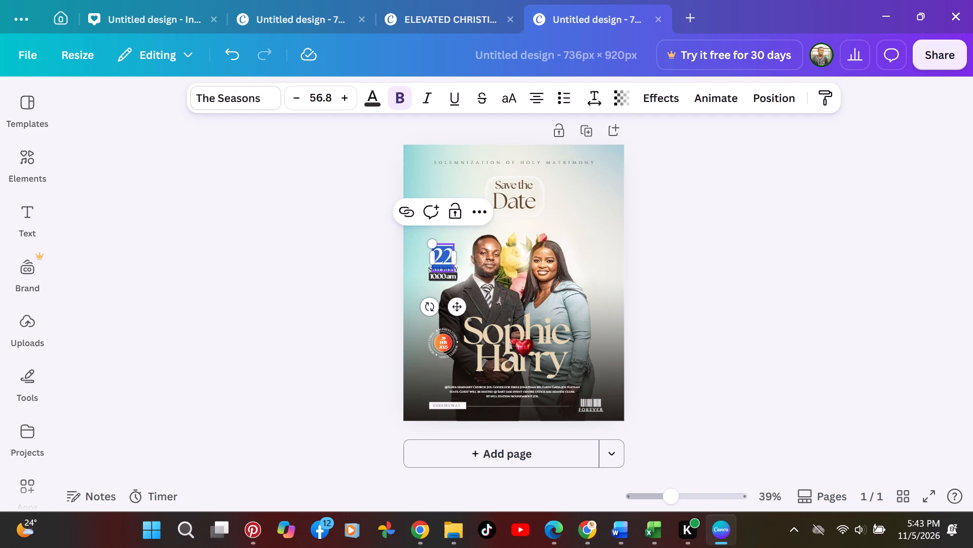
{"action": "key", "text": "BackSpace"}
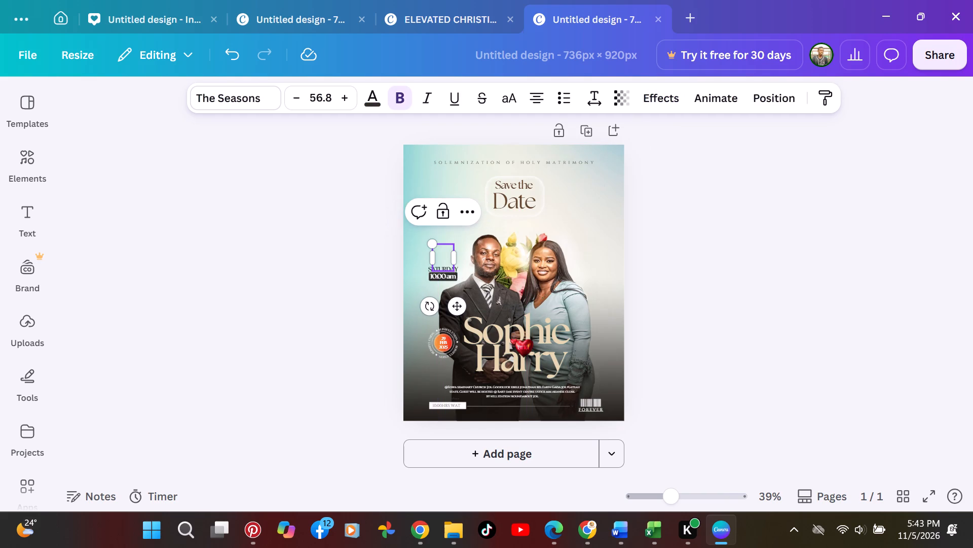
{"action": "key", "text": "1"}
{"action": "key", "text": "2"}
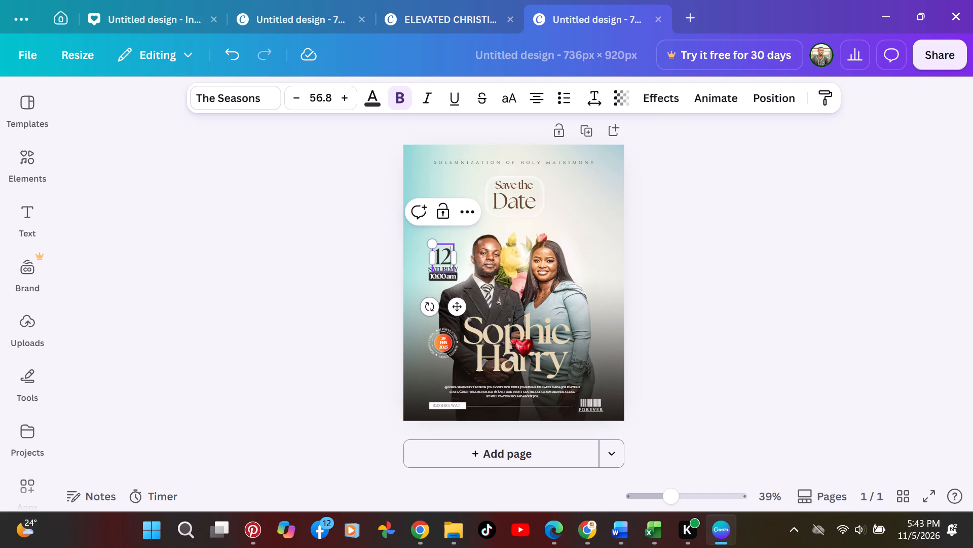
{"action": "left_click", "coordinate": [465, 273]}
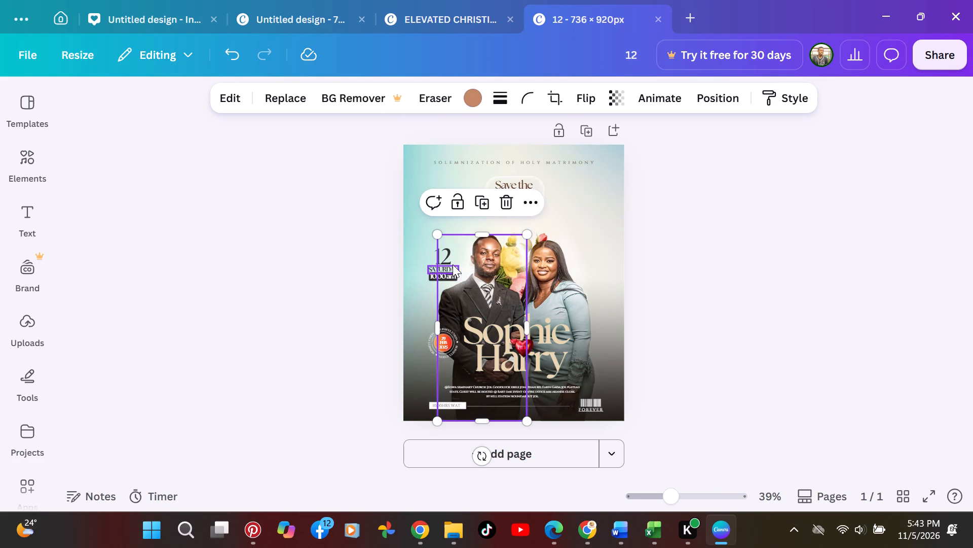
Change the weekday under the day number to "Friday".
{"action": "left_click", "coordinate": [453, 269]}
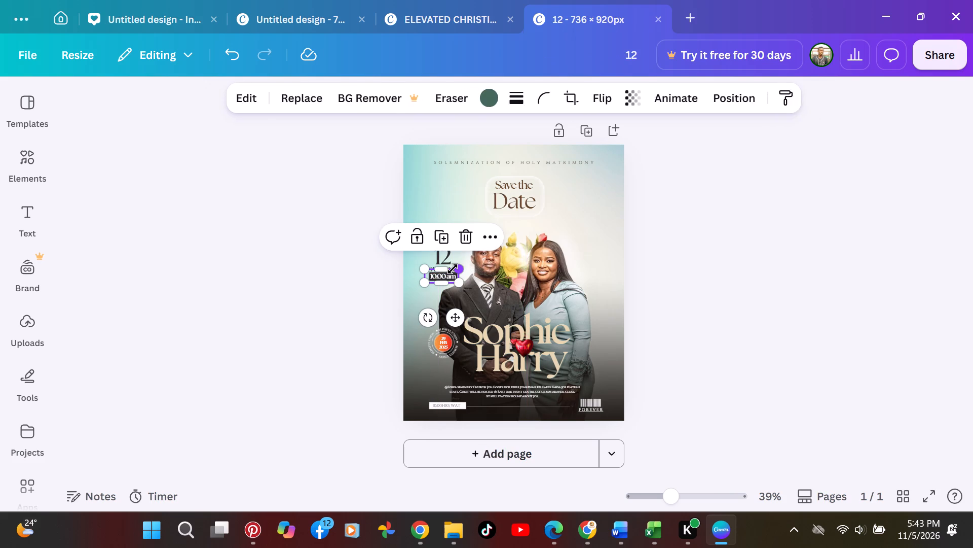
{"action": "left_click", "coordinate": [677, 254]}
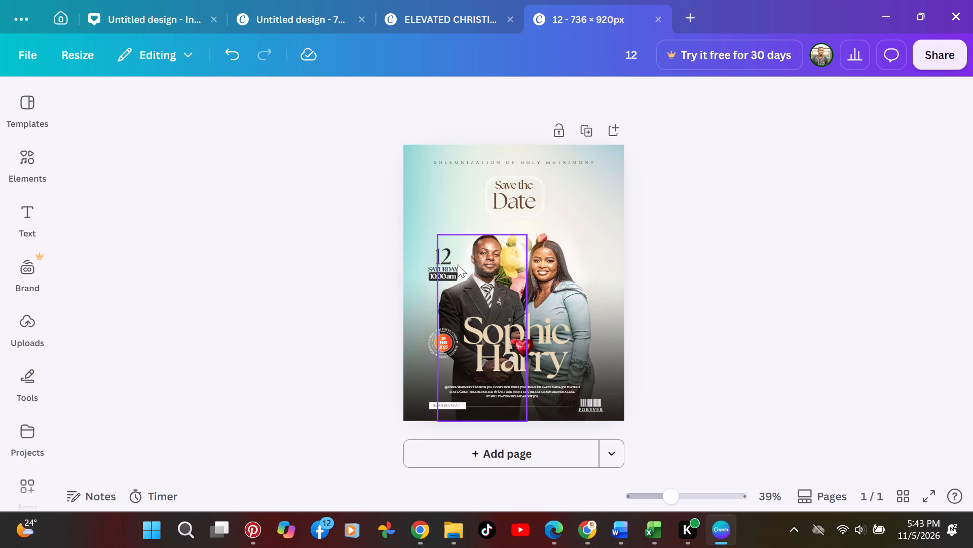
{"action": "left_click", "coordinate": [450, 267]}
{"action": "left_click", "coordinate": [450, 267]}
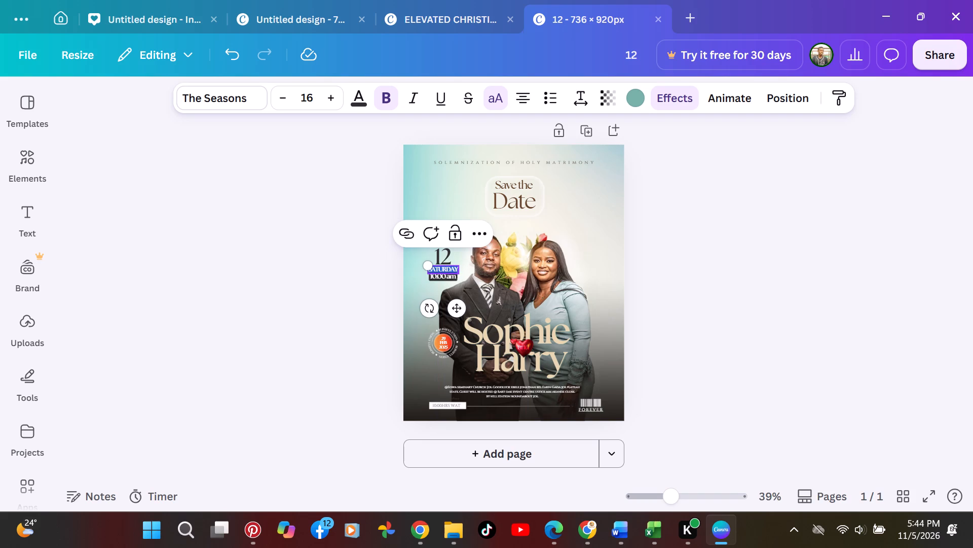
{"action": "key", "text": "f"}
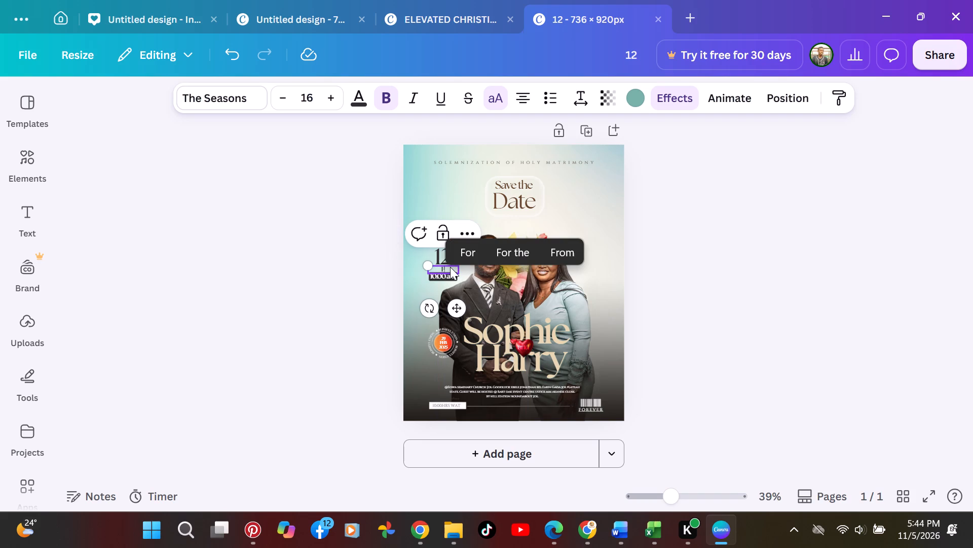
{"action": "key", "text": "r"}
{"action": "type", "text": "iday"}
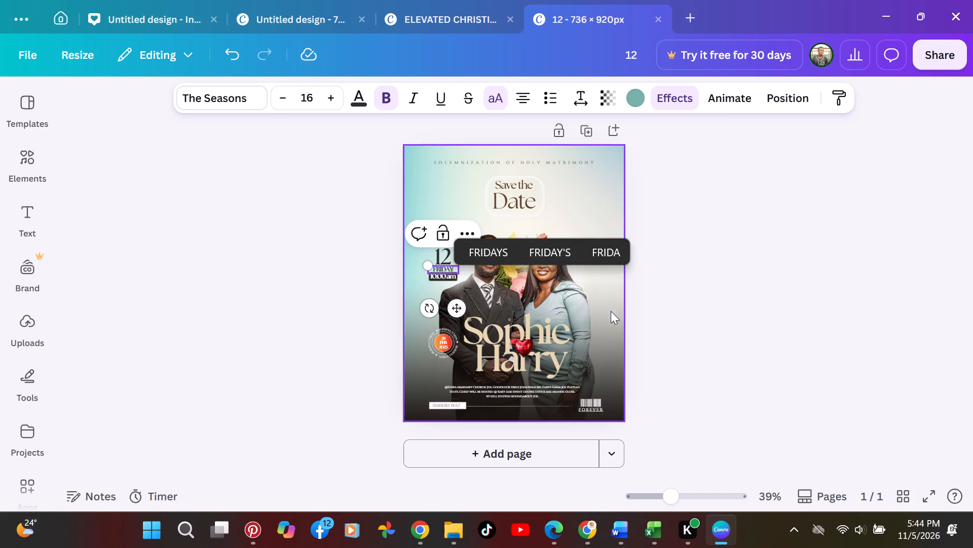
{"action": "left_click", "coordinate": [641, 311]}
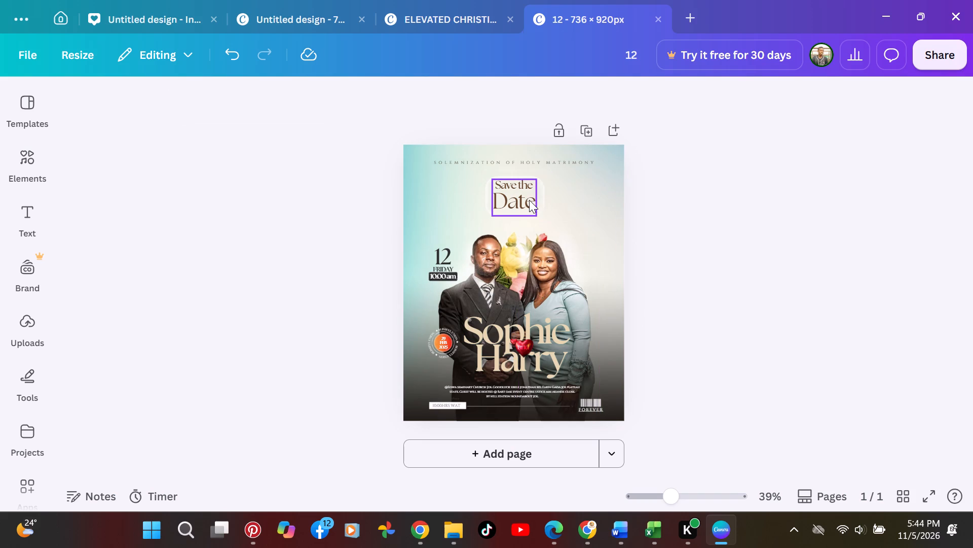
Change the upper of the two large couple names on the wedding flyer to "Sarah".
{"action": "left_click", "coordinate": [494, 333]}
{"action": "left_click", "coordinate": [494, 333]}
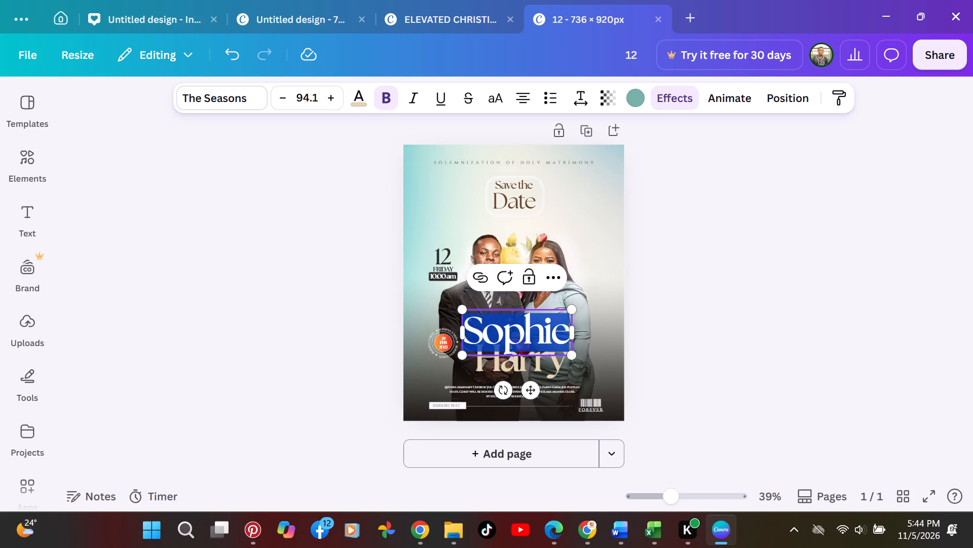
{"action": "left_click", "coordinate": [494, 333]}
{"action": "left_click_drag", "start_coordinate": [484, 333], "coordinate": [531, 333]}
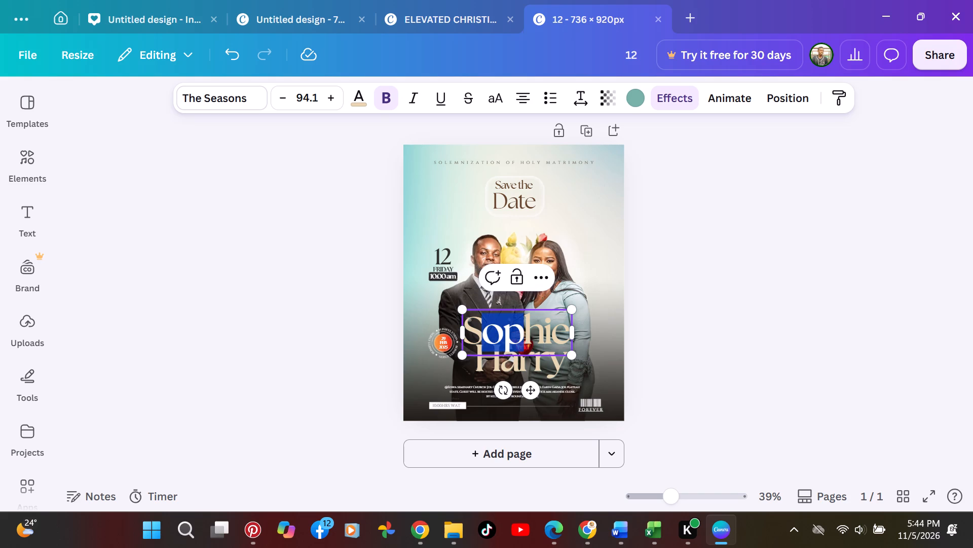
{"action": "left_click_drag", "start_coordinate": [531, 333], "coordinate": [563, 333]}
{"action": "key", "text": "a"}
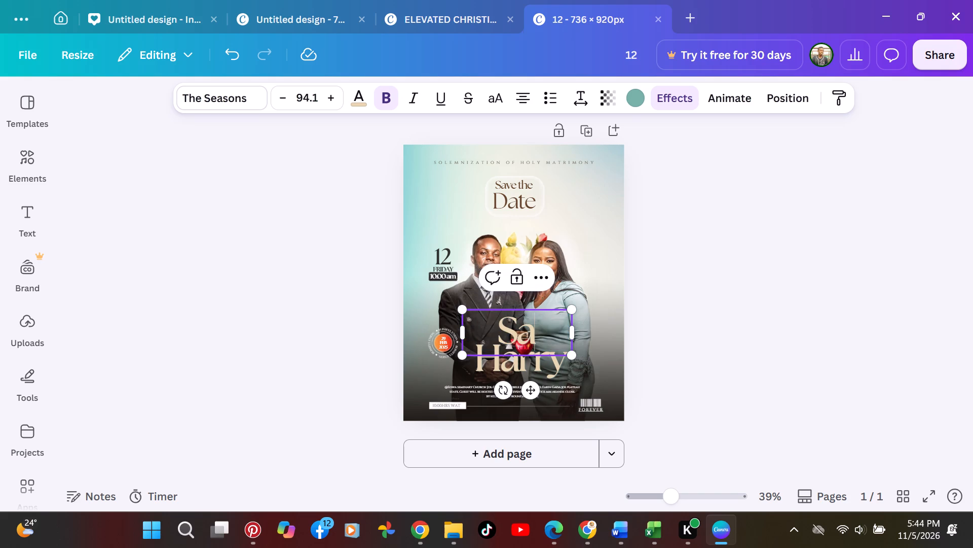
{"action": "type", "text": "ra"}
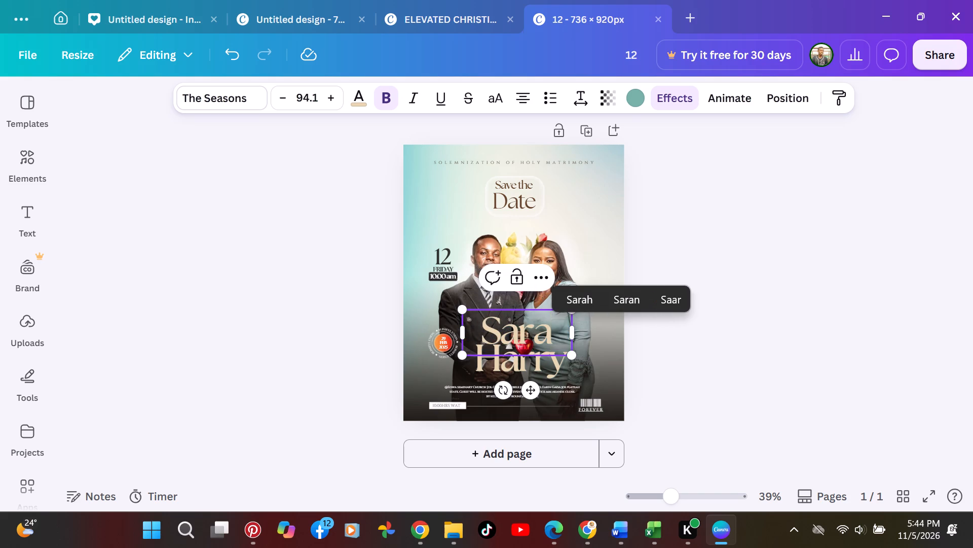
{"action": "key", "text": "h"}
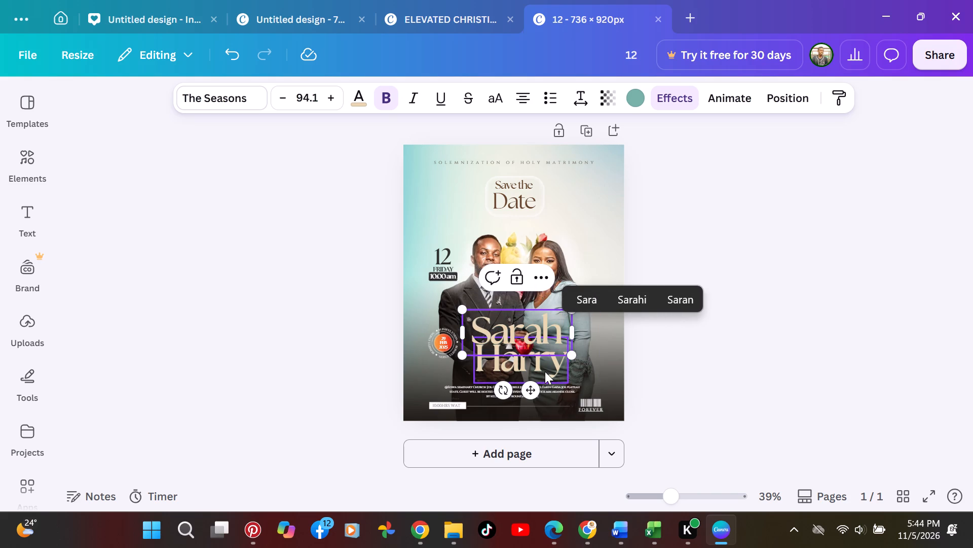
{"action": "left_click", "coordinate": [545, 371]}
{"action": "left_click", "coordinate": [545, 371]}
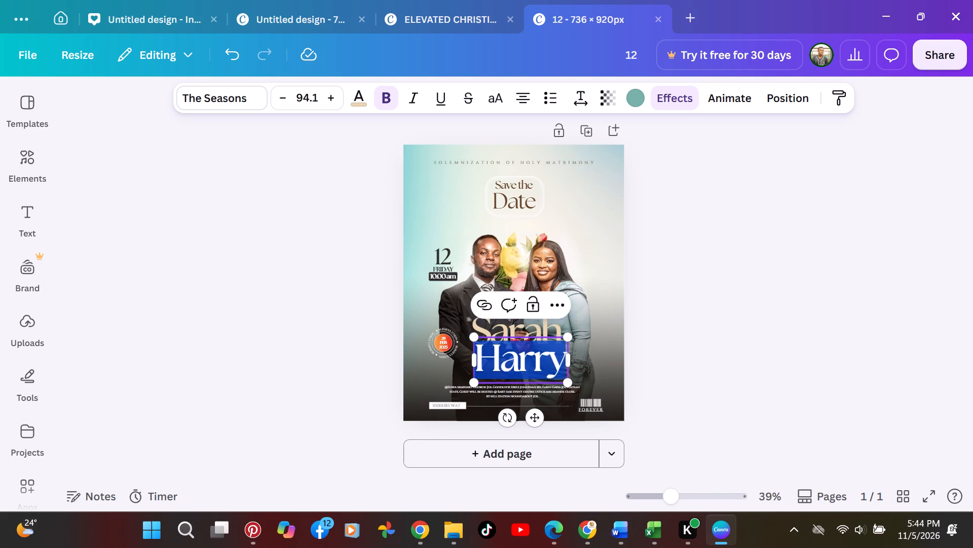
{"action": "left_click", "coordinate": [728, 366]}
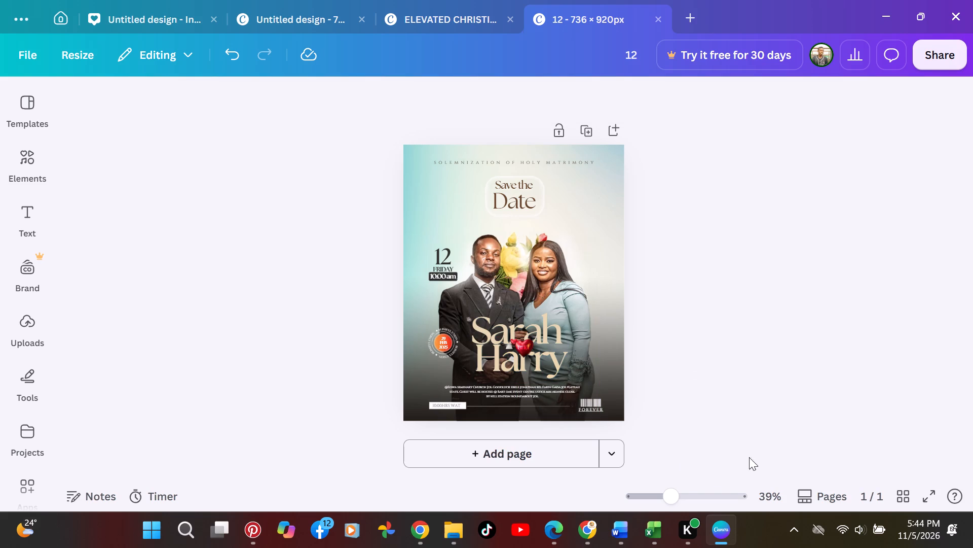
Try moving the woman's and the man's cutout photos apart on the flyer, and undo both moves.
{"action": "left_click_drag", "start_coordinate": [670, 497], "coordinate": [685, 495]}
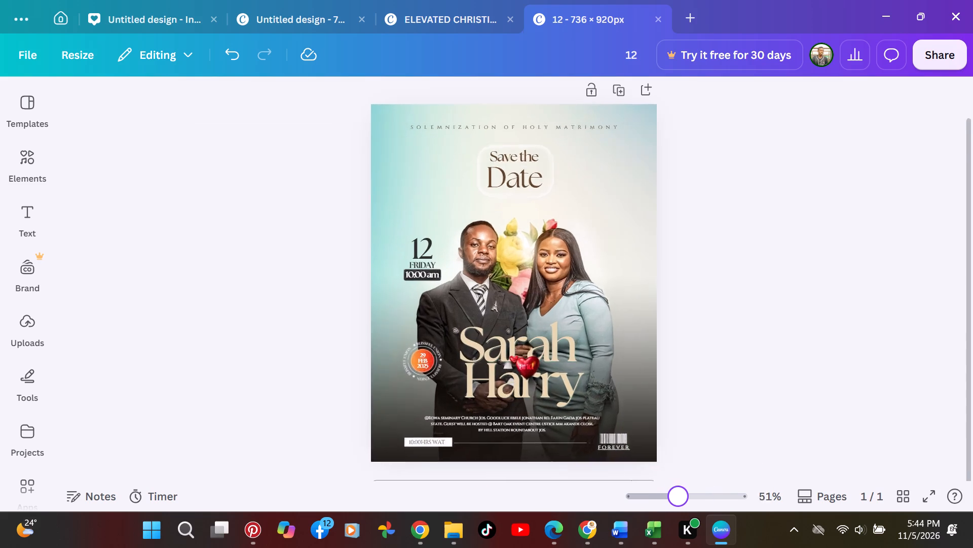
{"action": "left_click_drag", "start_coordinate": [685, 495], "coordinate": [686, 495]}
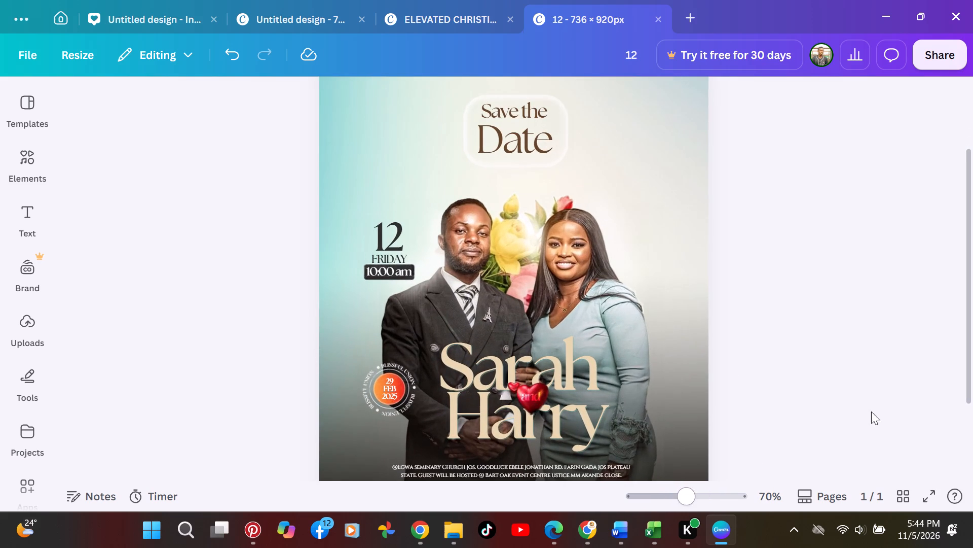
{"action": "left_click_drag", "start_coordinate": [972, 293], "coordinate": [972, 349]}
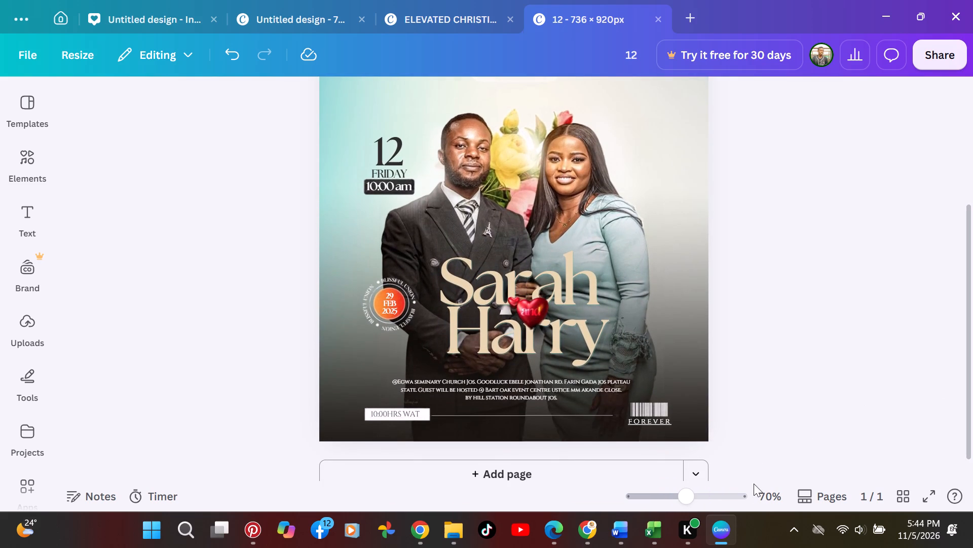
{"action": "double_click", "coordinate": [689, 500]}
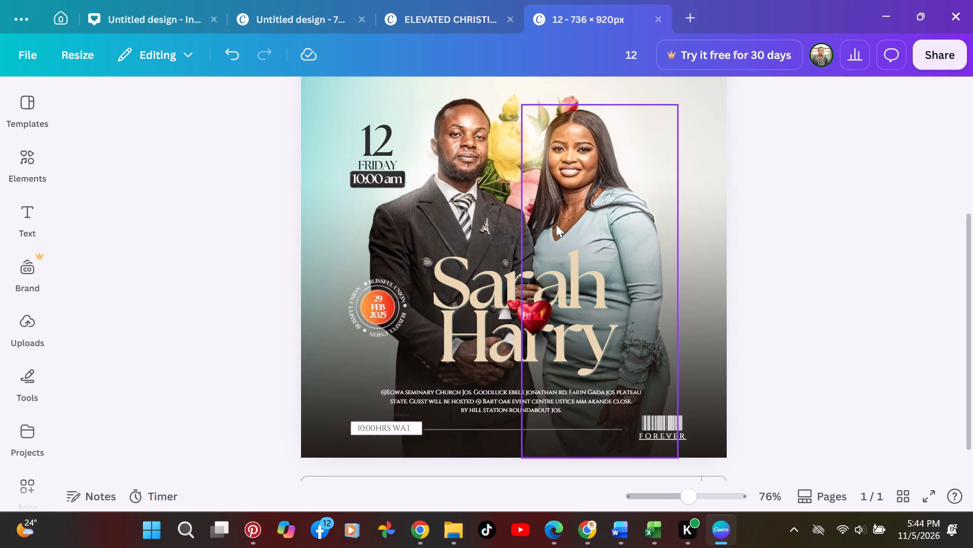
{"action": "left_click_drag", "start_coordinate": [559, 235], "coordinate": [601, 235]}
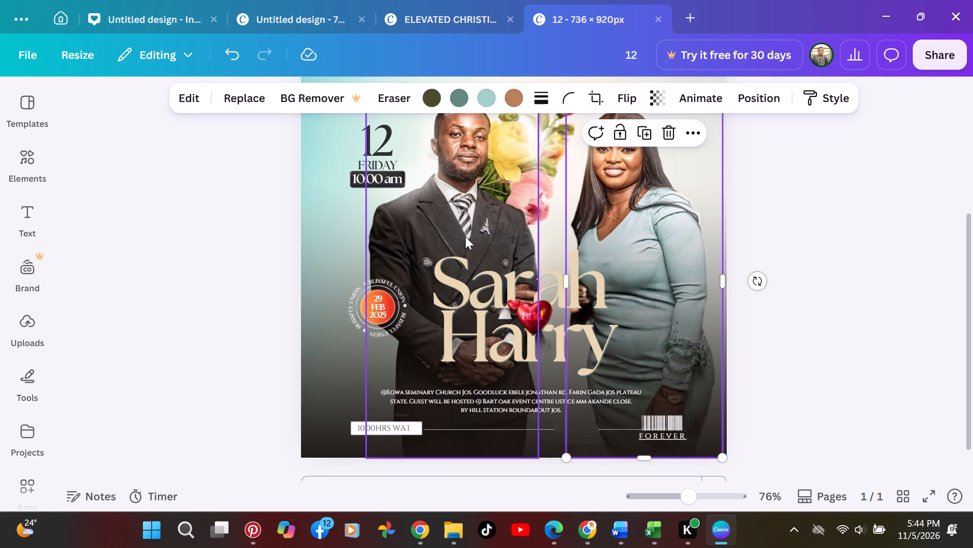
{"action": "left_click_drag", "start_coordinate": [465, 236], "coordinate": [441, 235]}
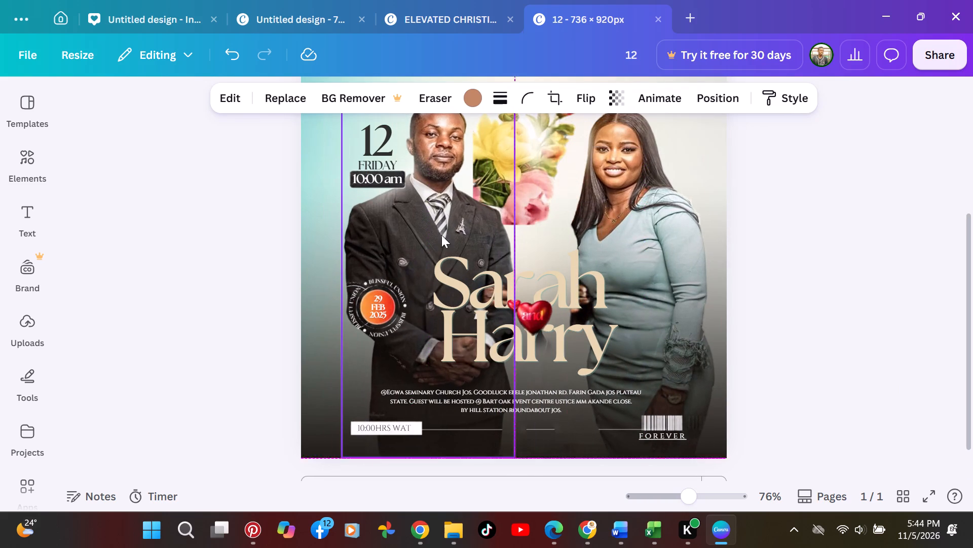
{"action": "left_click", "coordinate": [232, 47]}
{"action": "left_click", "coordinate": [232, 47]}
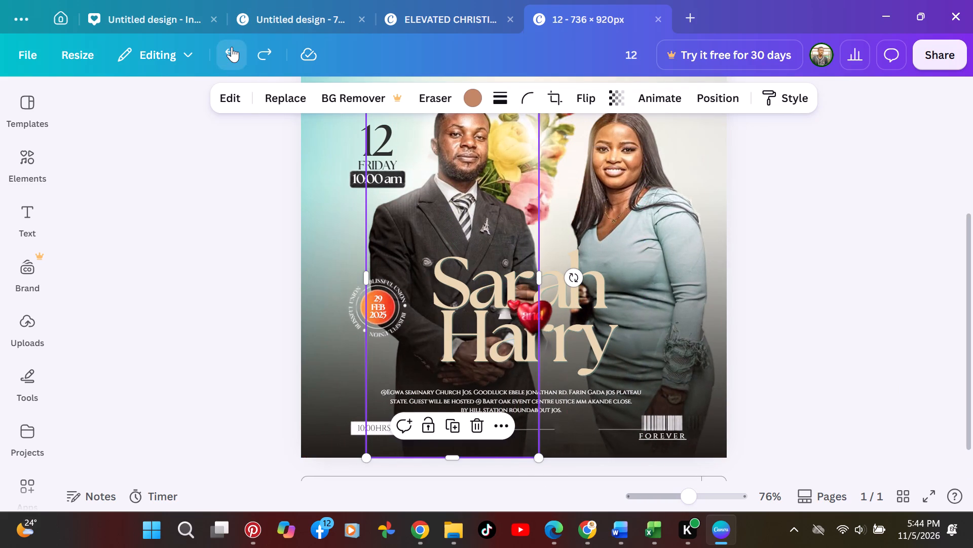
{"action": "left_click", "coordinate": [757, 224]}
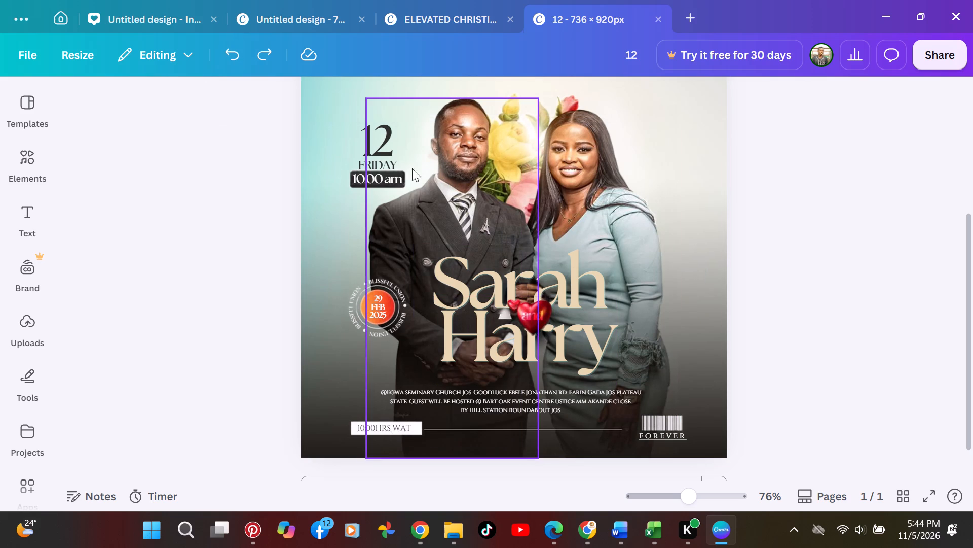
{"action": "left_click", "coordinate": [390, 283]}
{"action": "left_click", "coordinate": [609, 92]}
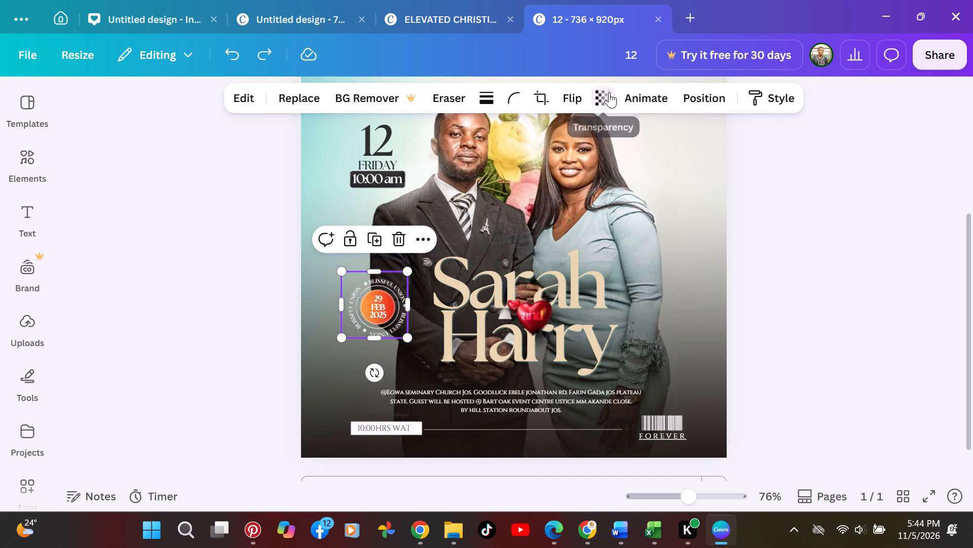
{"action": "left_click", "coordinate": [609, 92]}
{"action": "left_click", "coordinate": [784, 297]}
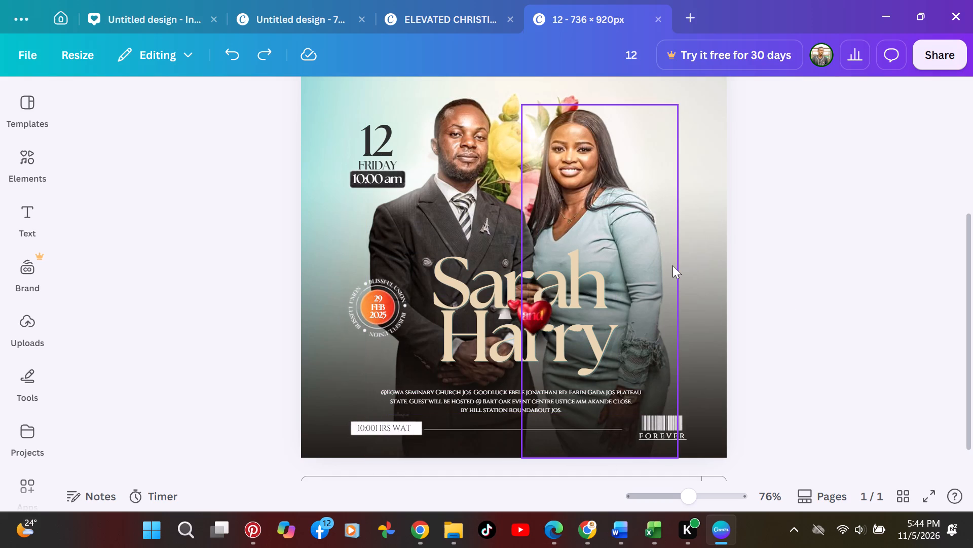
Delete the cutout photos of the woman and the man from the wedding flyer.
{"action": "left_click", "coordinate": [614, 209]}
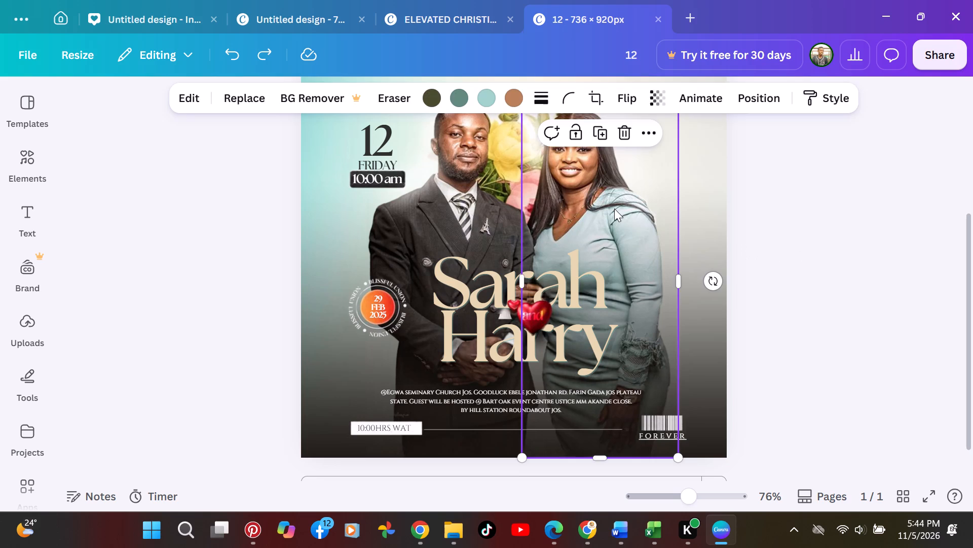
{"action": "key", "text": "BackSpace"}
{"action": "left_click", "coordinate": [492, 216]}
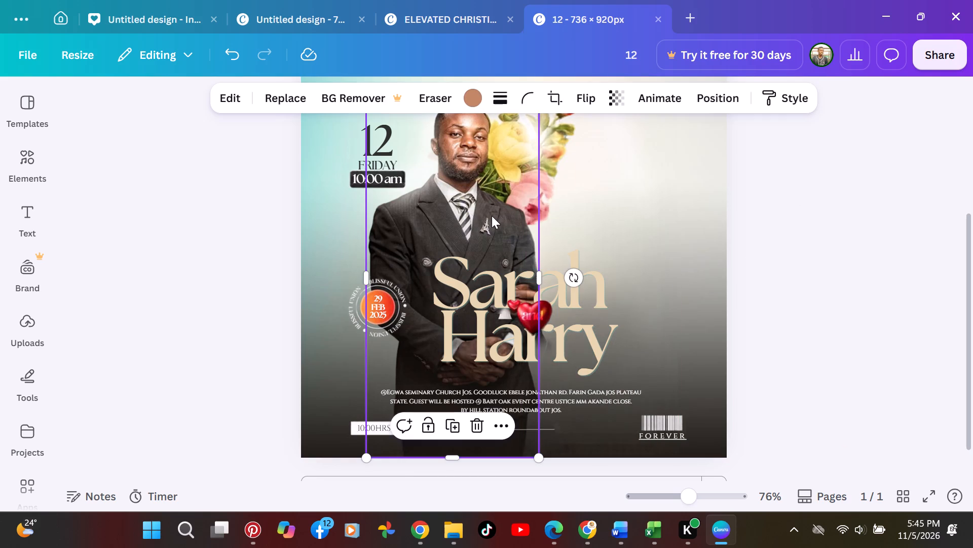
{"action": "key", "text": "BackSpace"}
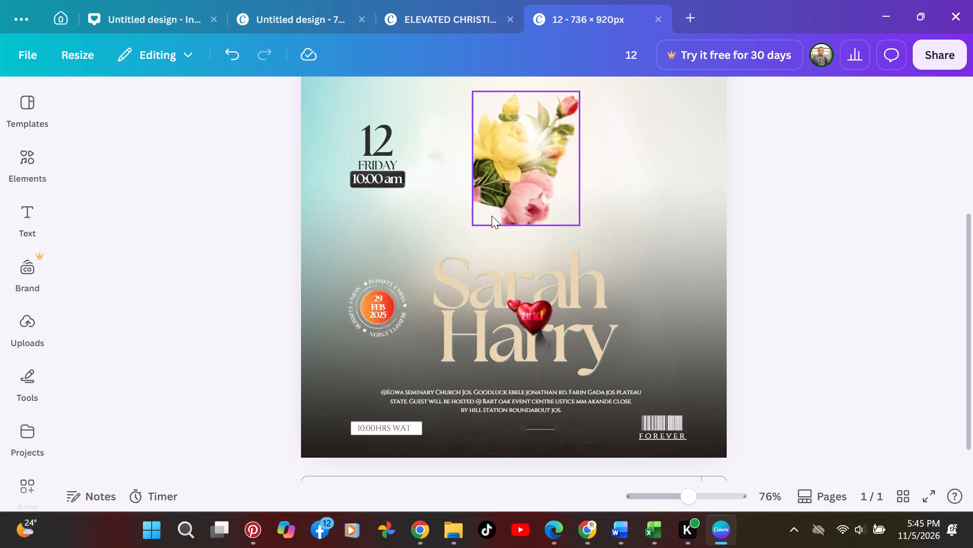
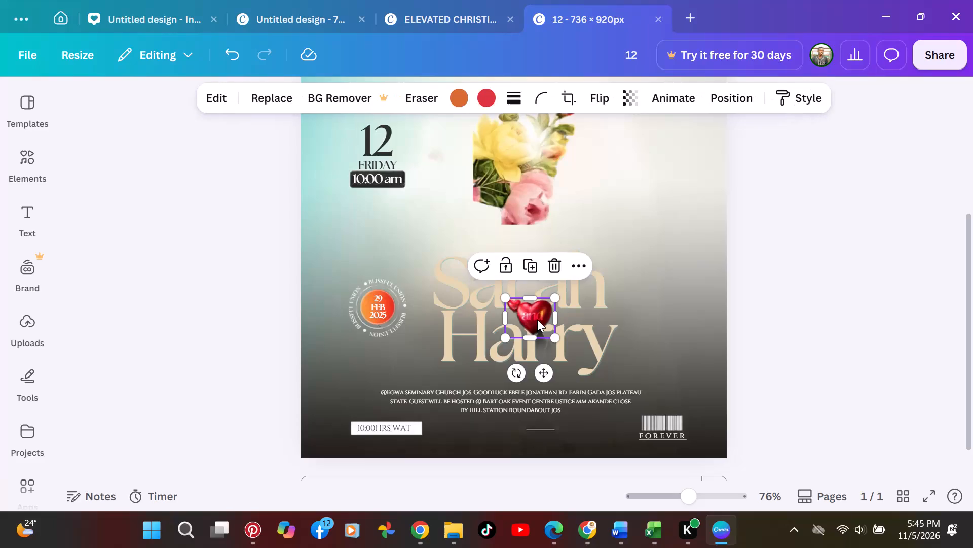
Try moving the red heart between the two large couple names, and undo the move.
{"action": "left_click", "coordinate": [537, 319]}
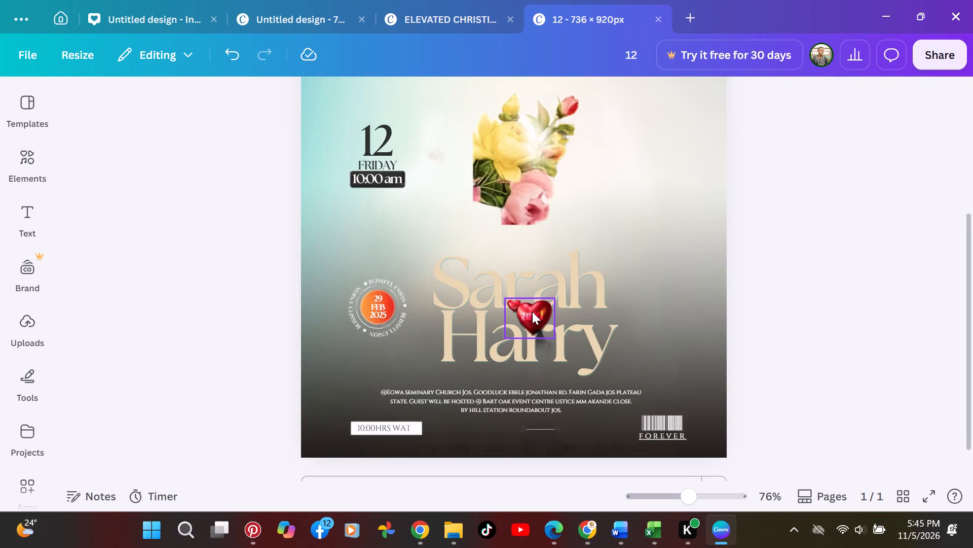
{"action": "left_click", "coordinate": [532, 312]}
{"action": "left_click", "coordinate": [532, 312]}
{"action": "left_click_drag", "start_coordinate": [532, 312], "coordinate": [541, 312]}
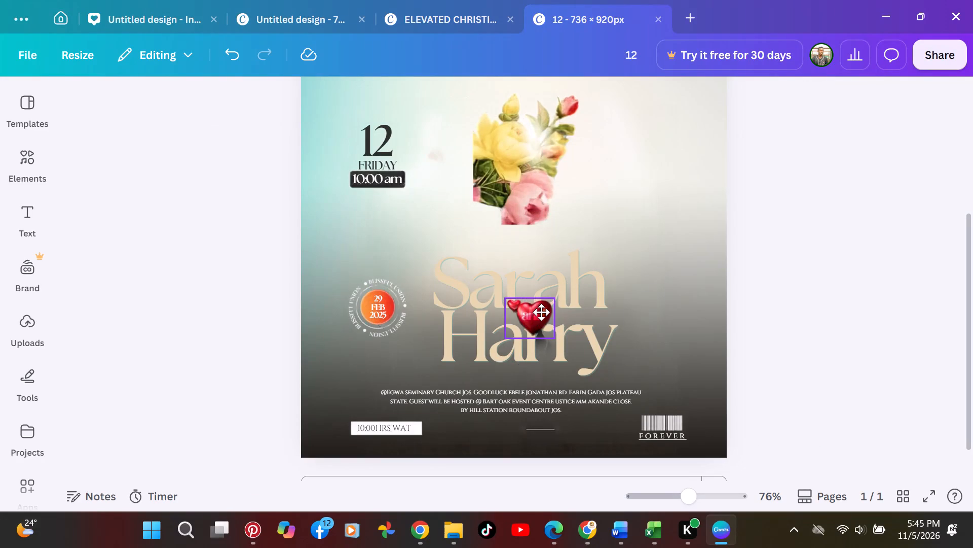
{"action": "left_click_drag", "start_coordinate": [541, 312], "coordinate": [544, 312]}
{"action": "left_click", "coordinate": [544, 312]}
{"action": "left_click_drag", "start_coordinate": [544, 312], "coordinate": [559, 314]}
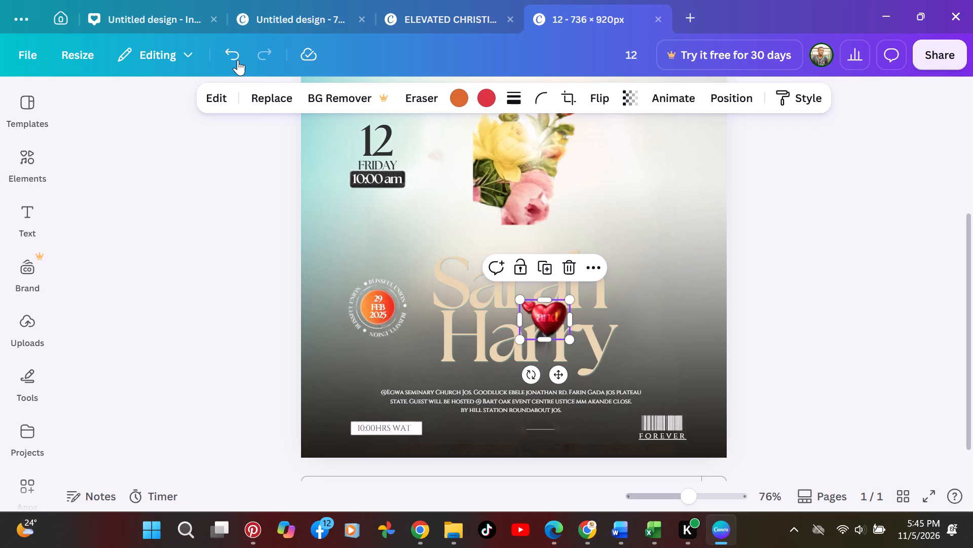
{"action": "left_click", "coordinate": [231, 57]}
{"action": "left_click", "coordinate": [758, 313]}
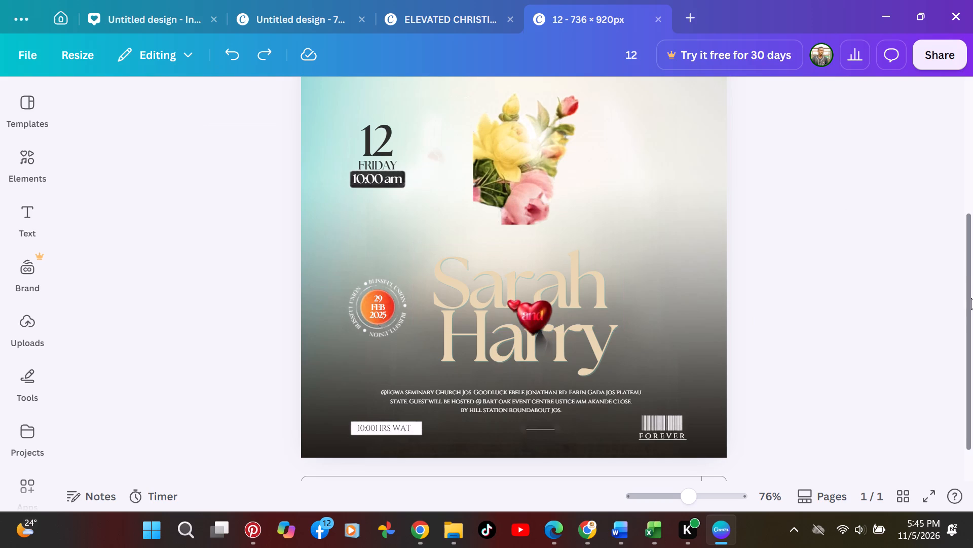
Undo the deletion of the man's and the woman's cutout photos on the wedding flyer.
{"action": "left_click_drag", "start_coordinate": [972, 308], "coordinate": [972, 213]}
{"action": "left_click_drag", "start_coordinate": [684, 494], "coordinate": [677, 494]}
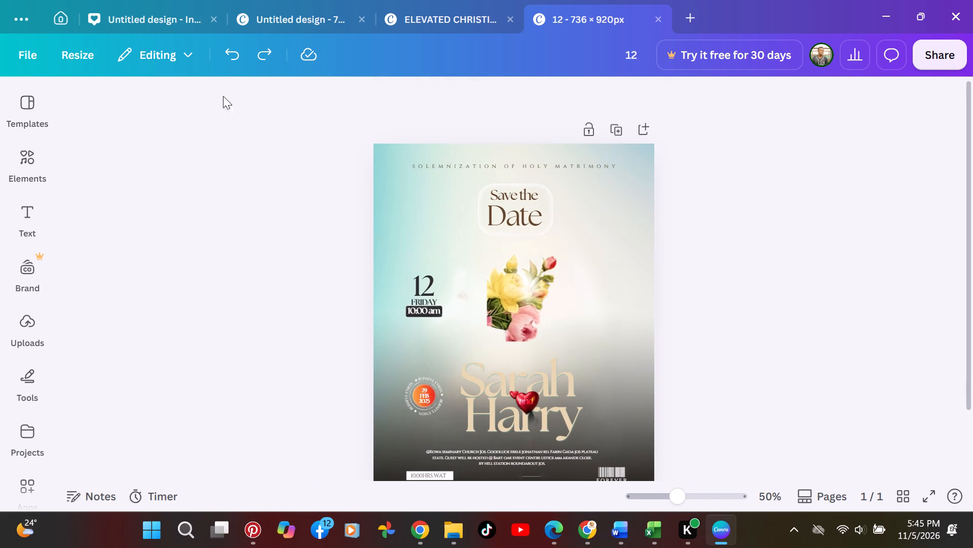
{"action": "left_click", "coordinate": [229, 54]}
{"action": "left_click", "coordinate": [229, 54]}
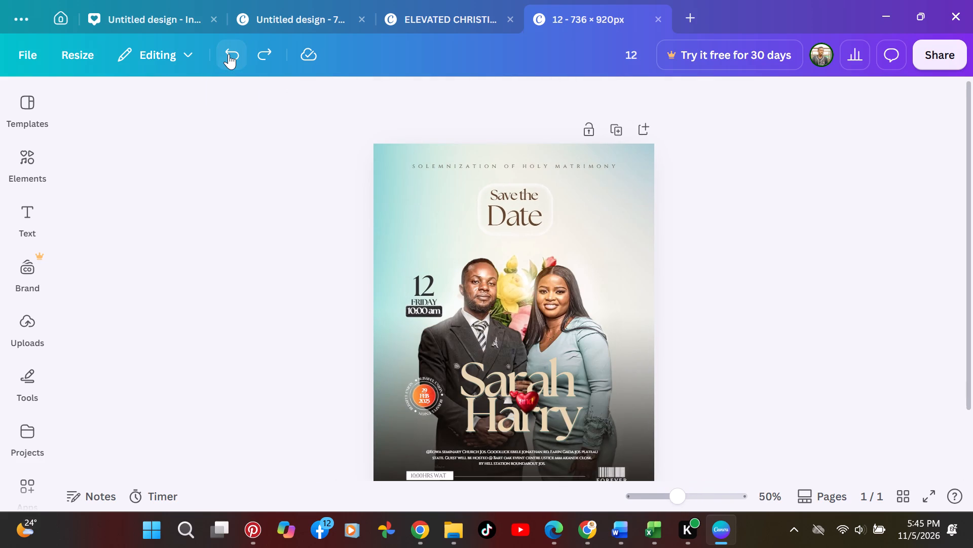
{"action": "left_click", "coordinate": [229, 54]}
{"action": "left_click_drag", "start_coordinate": [972, 197], "coordinate": [970, 247]}
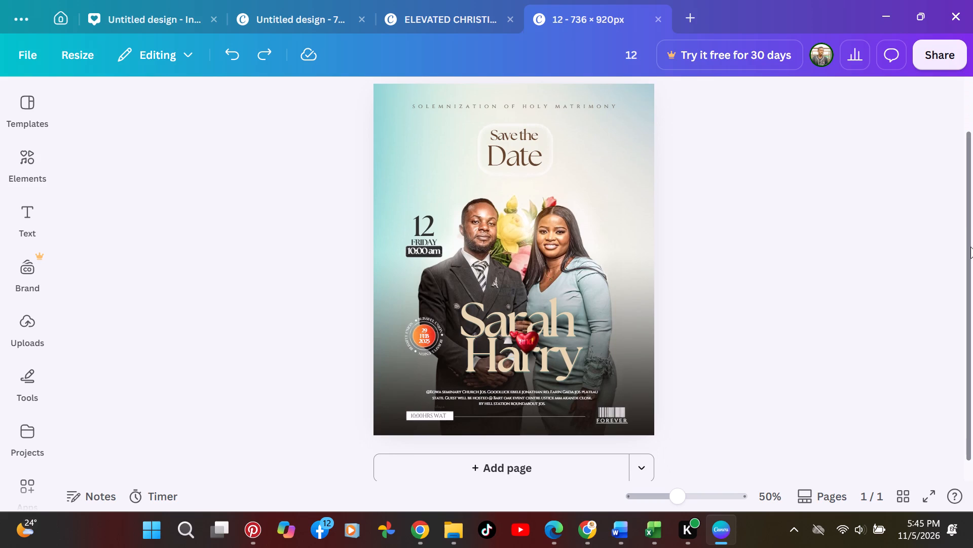
{"action": "left_click_drag", "start_coordinate": [970, 247], "coordinate": [972, 229]}
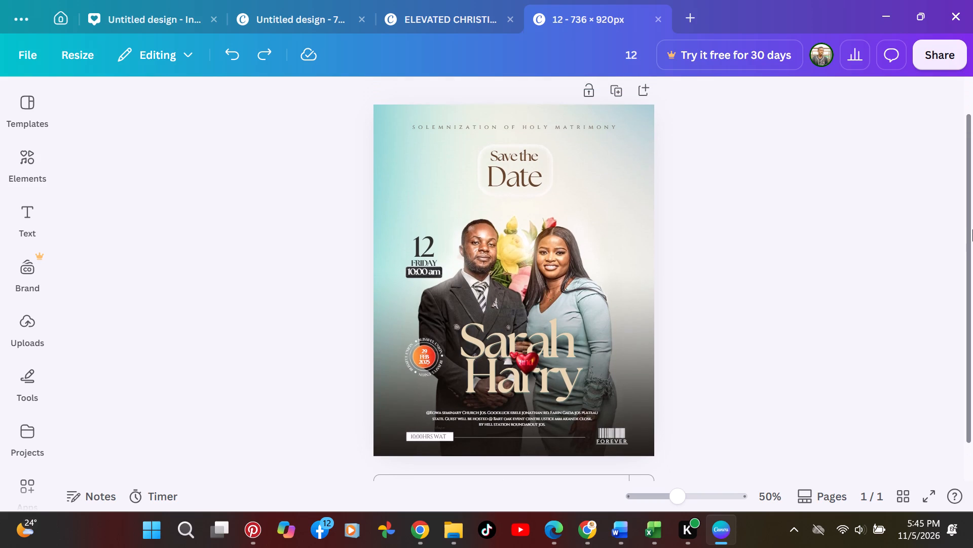
{"action": "left_click_drag", "start_coordinate": [972, 229], "coordinate": [972, 217]}
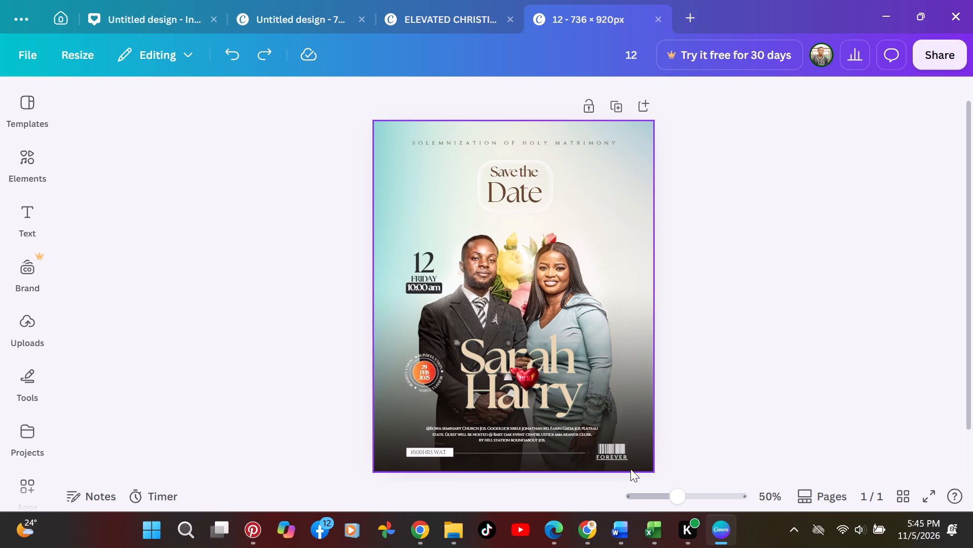
Switch to Pinterest, where the wedding poster pin is open.
{"action": "left_click", "coordinate": [250, 536]}
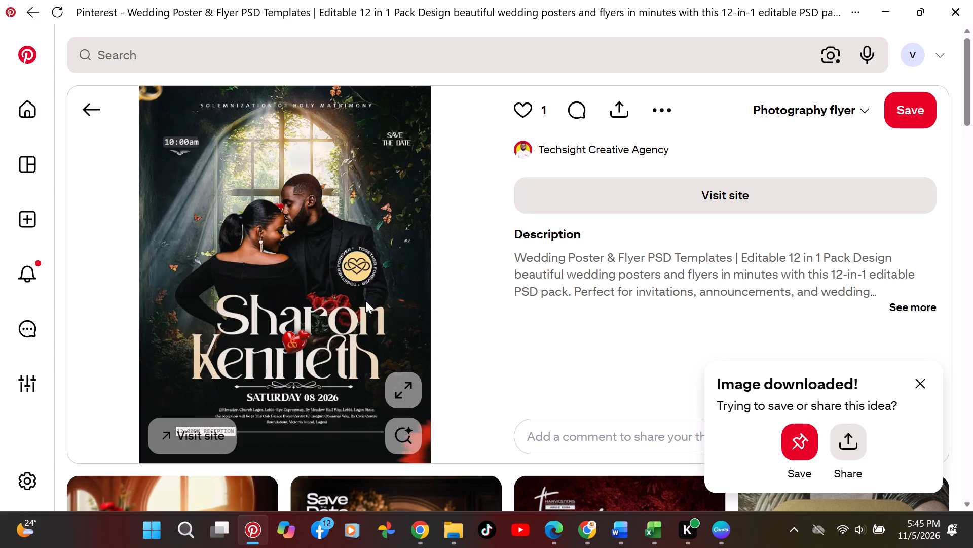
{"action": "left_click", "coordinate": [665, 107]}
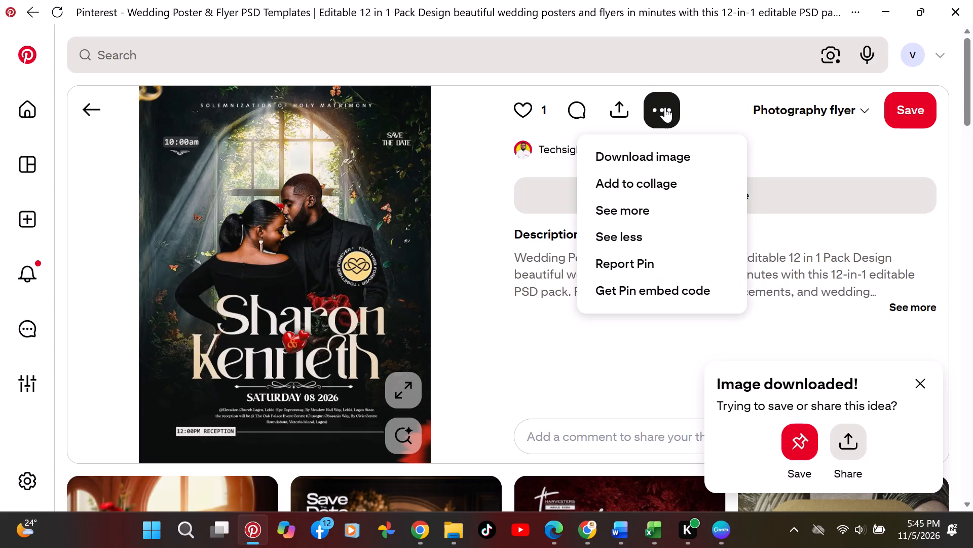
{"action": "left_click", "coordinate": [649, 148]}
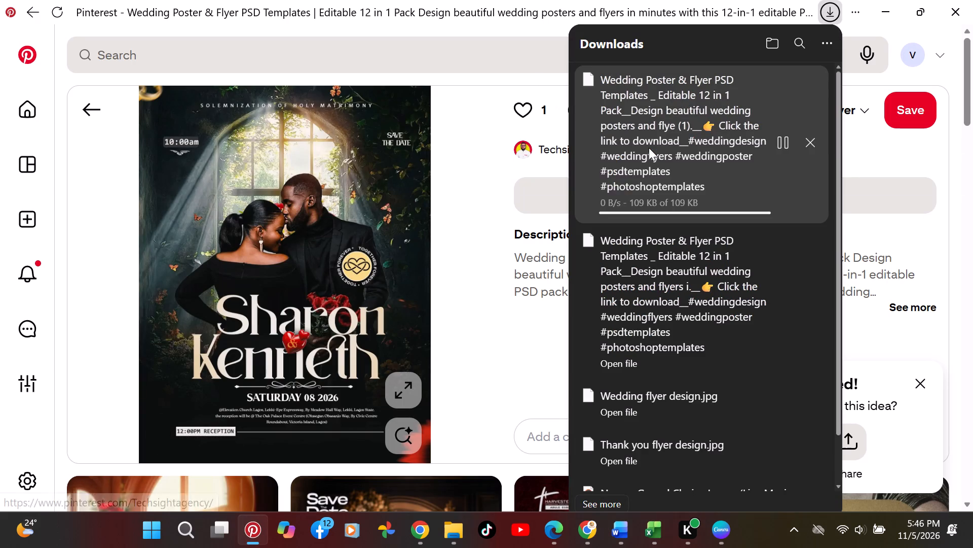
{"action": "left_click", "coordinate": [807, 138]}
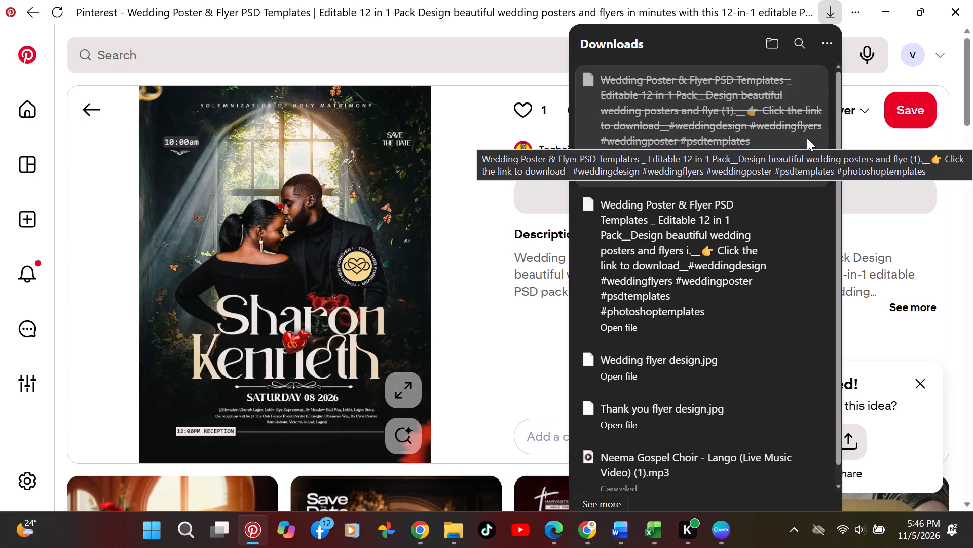
Find the "Queen & Oche" congratulations flyer among the related pins and download its image.
{"action": "left_click_drag", "start_coordinate": [972, 98], "coordinate": [972, 155]}
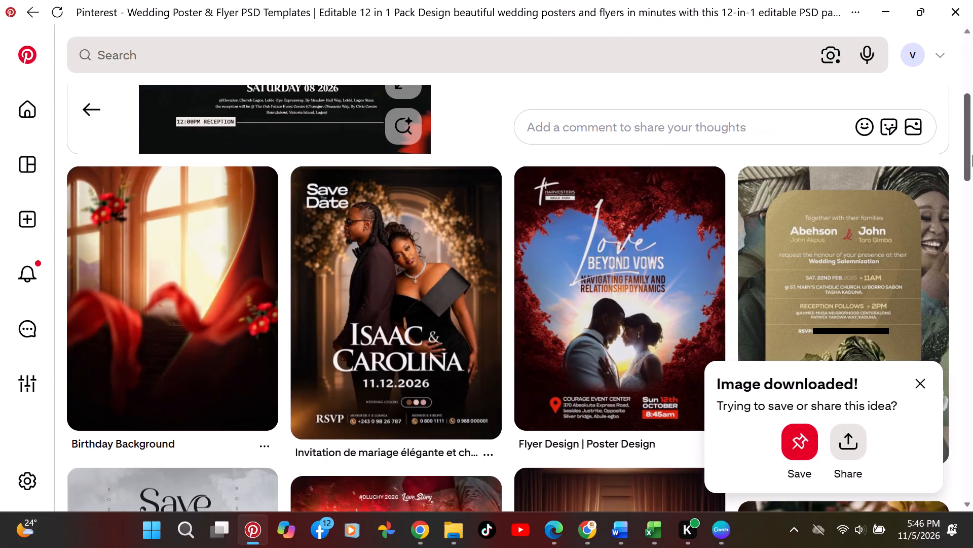
{"action": "left_click_drag", "start_coordinate": [972, 155], "coordinate": [972, 172]}
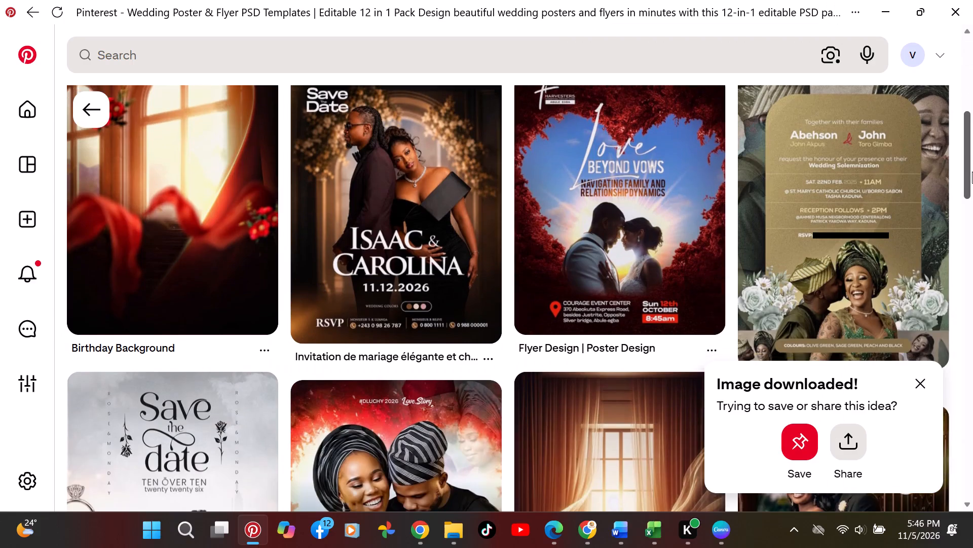
{"action": "left_click_drag", "start_coordinate": [972, 172], "coordinate": [963, 174]}
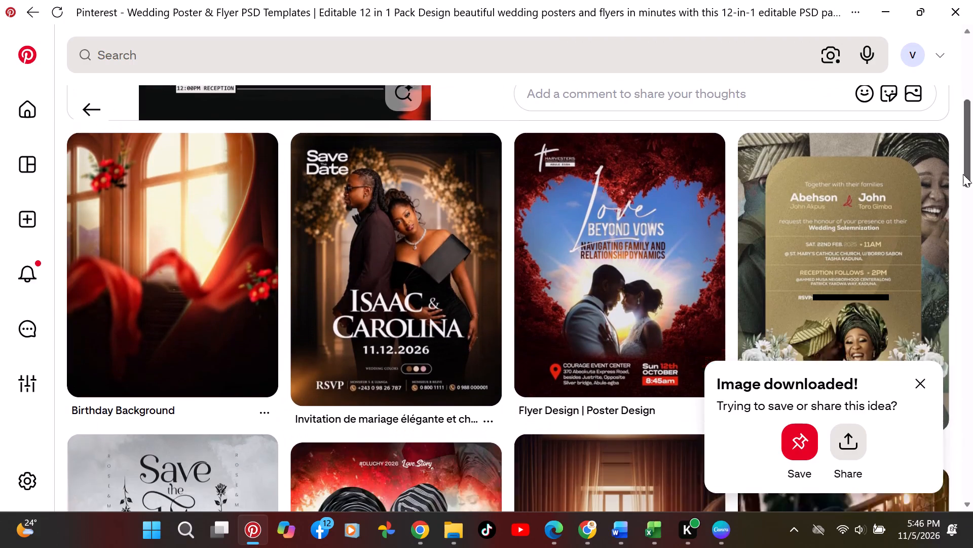
{"action": "left_click_drag", "start_coordinate": [963, 174], "coordinate": [959, 215]}
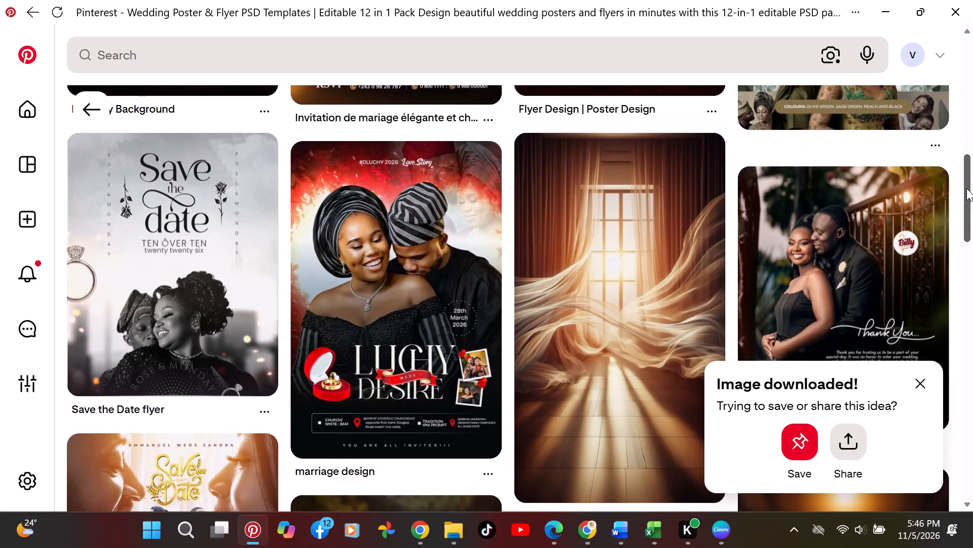
{"action": "left_click_drag", "start_coordinate": [967, 191], "coordinate": [963, 210]}
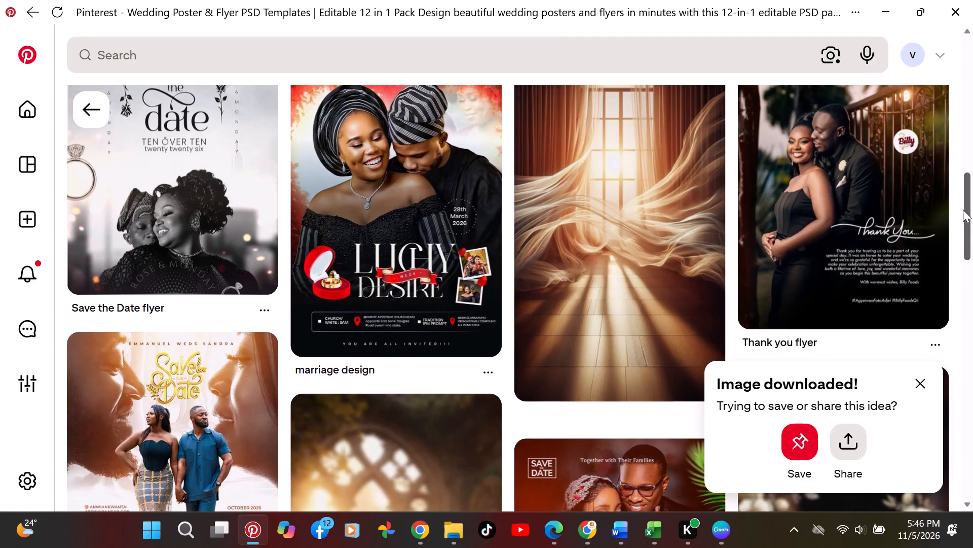
{"action": "left_click_drag", "start_coordinate": [963, 210], "coordinate": [967, 207]}
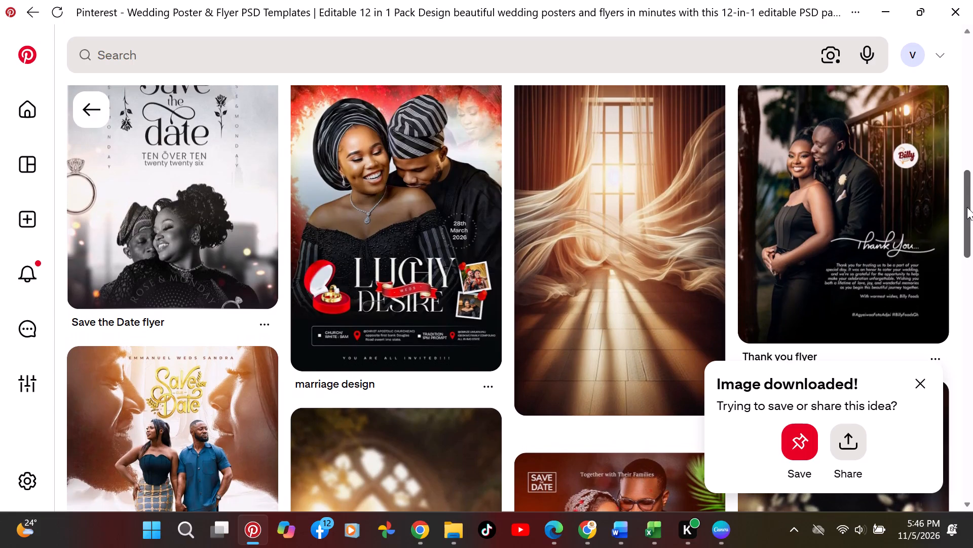
{"action": "left_click_drag", "start_coordinate": [967, 207], "coordinate": [965, 256]}
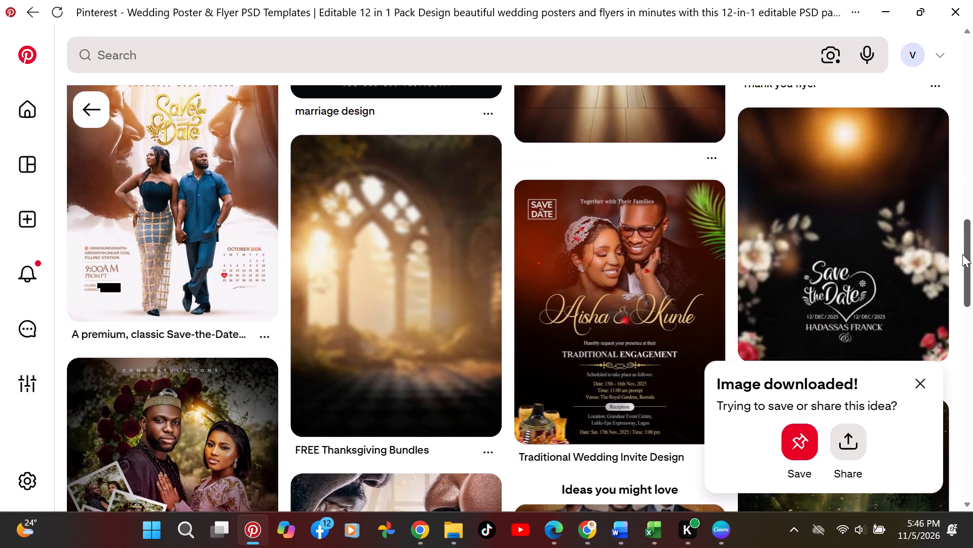
{"action": "left_click_drag", "start_coordinate": [969, 250], "coordinate": [966, 278]}
{"action": "left_click", "coordinate": [128, 309]}
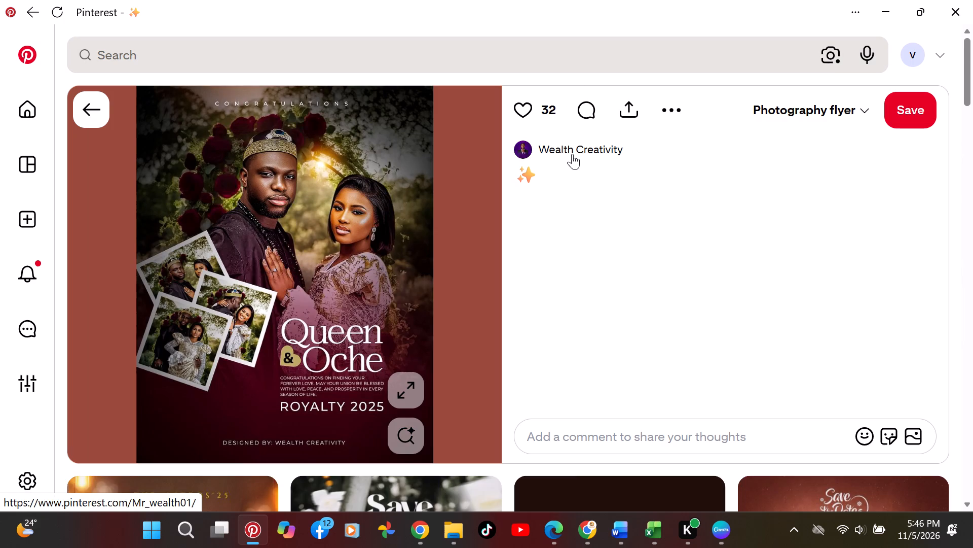
{"action": "left_click", "coordinate": [673, 115]}
{"action": "left_click", "coordinate": [653, 153]}
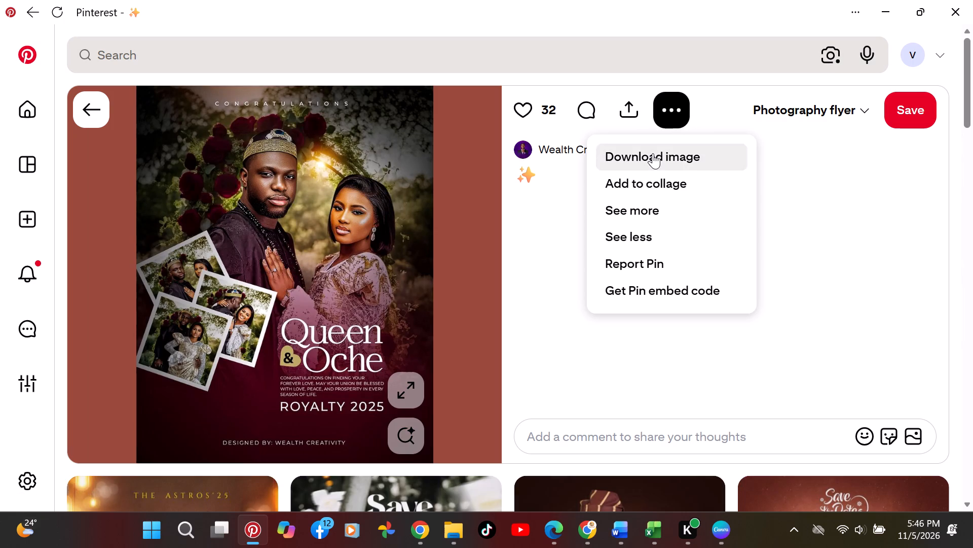
Browse the wedding and save-the-date flyers among the pins related to the "Queen & Oche" flyer for further design references.
{"action": "left_click_drag", "start_coordinate": [969, 96], "coordinate": [969, 104]}
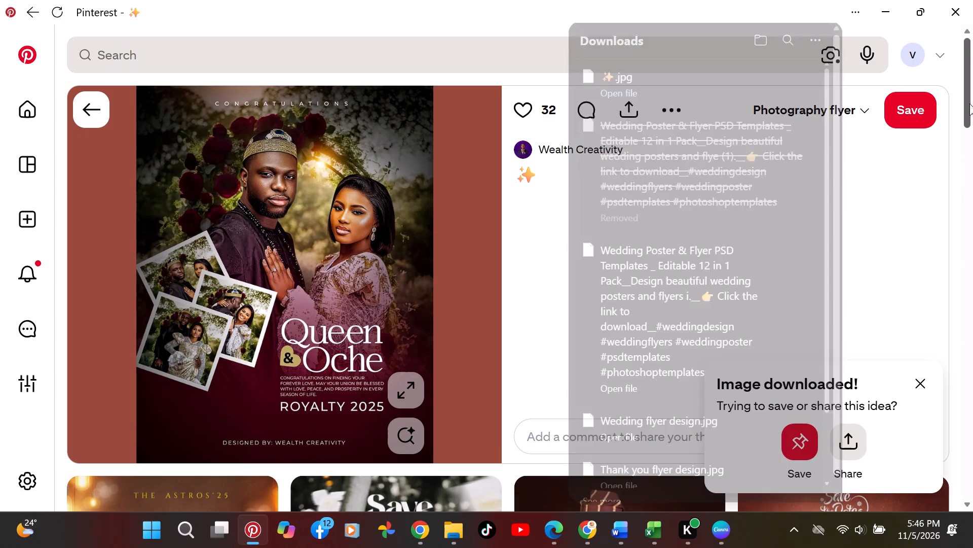
{"action": "left_click_drag", "start_coordinate": [969, 104], "coordinate": [972, 164]}
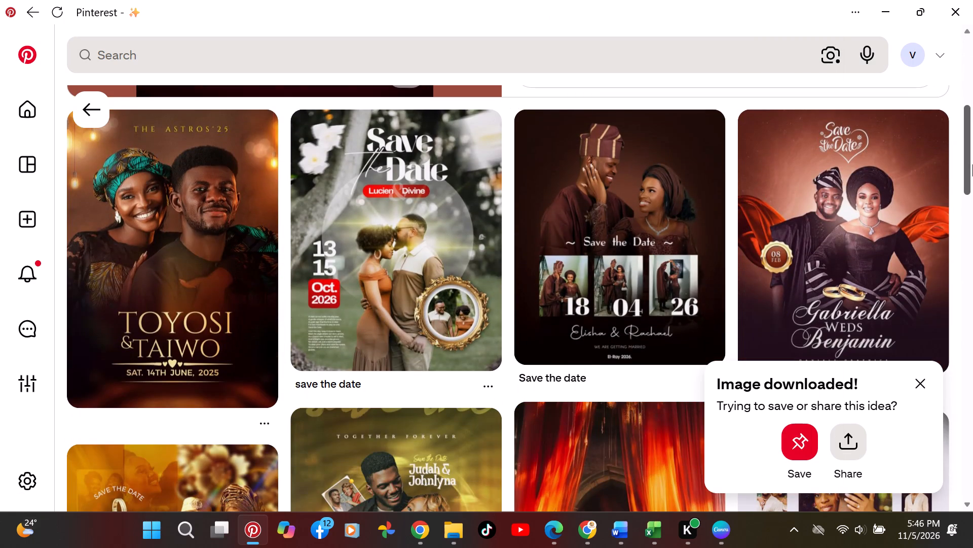
{"action": "left_click_drag", "start_coordinate": [972, 164], "coordinate": [972, 165]}
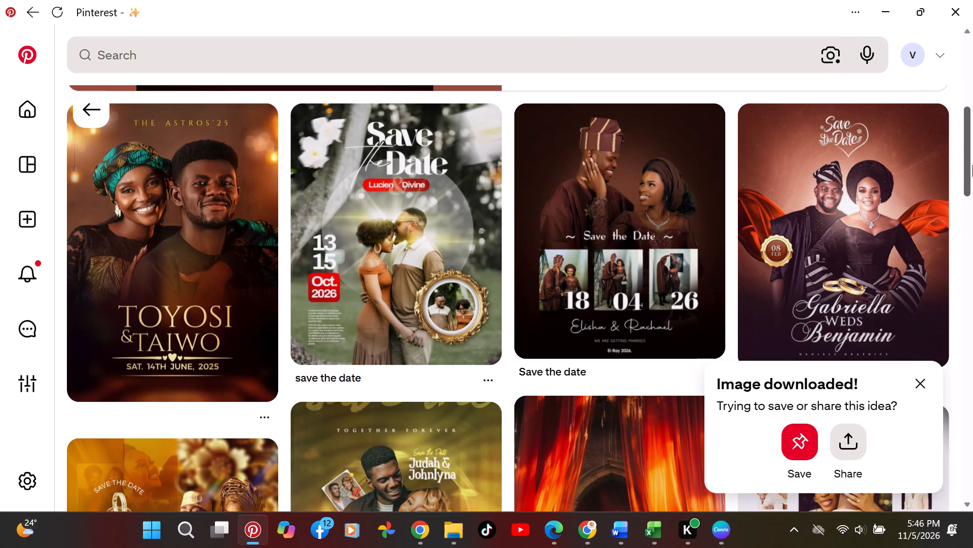
{"action": "left_click_drag", "start_coordinate": [972, 165], "coordinate": [972, 188]}
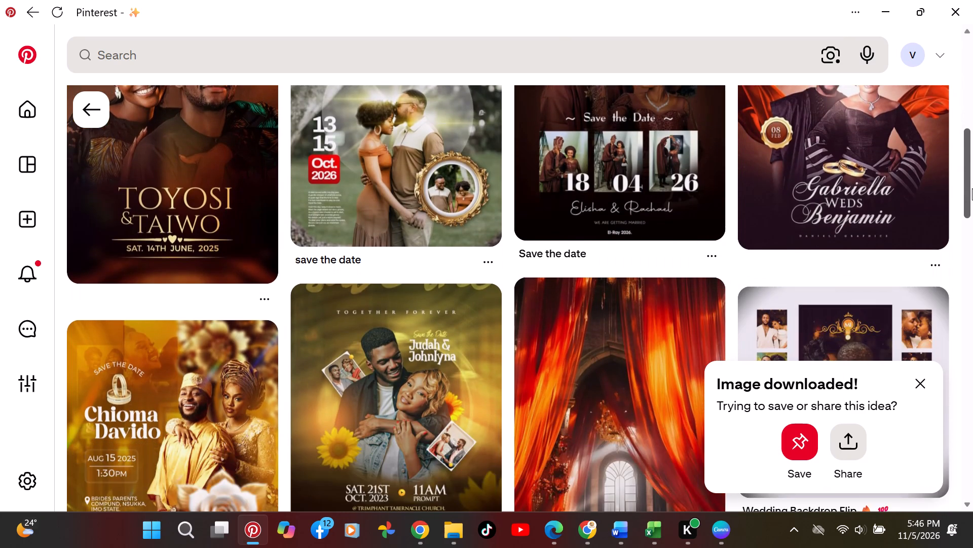
{"action": "left_click_drag", "start_coordinate": [972, 188], "coordinate": [968, 215]}
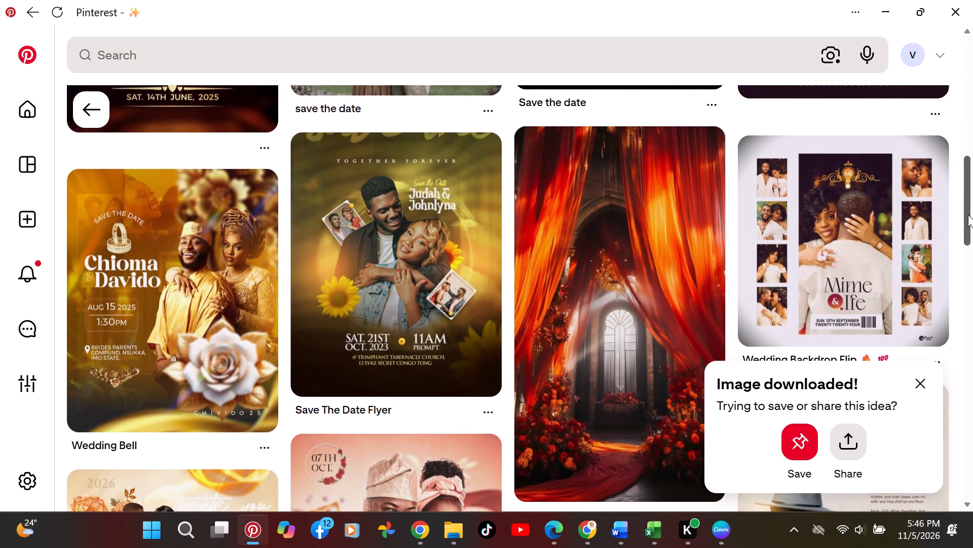
{"action": "left_click_drag", "start_coordinate": [969, 203], "coordinate": [969, 240]}
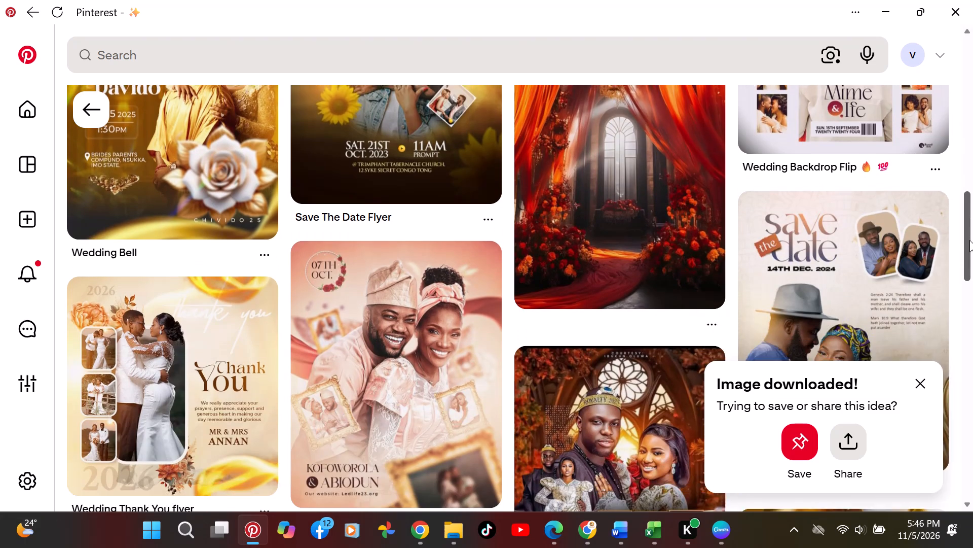
{"action": "left_click_drag", "start_coordinate": [969, 240], "coordinate": [969, 274]}
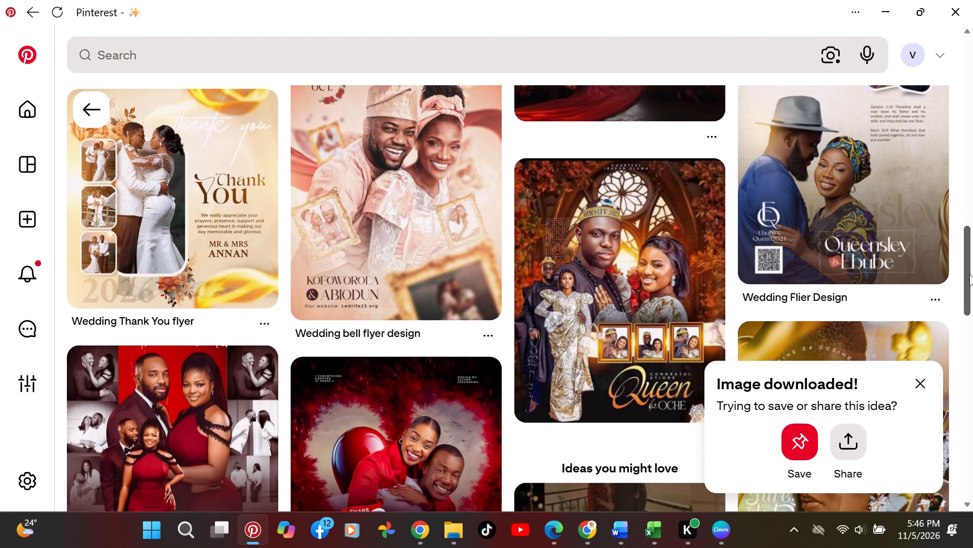
{"action": "left_click_drag", "start_coordinate": [969, 274], "coordinate": [969, 286]}
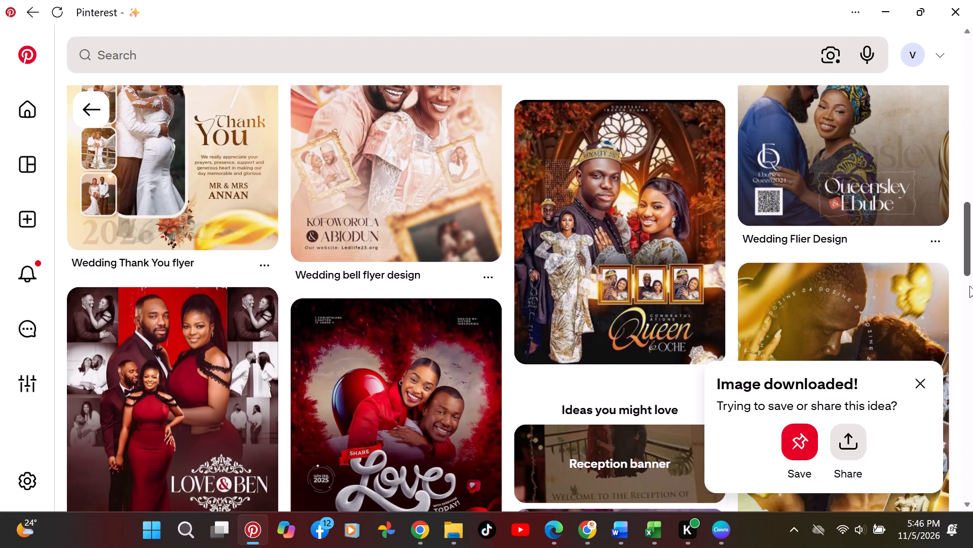
{"action": "left_click_drag", "start_coordinate": [969, 286], "coordinate": [967, 324]}
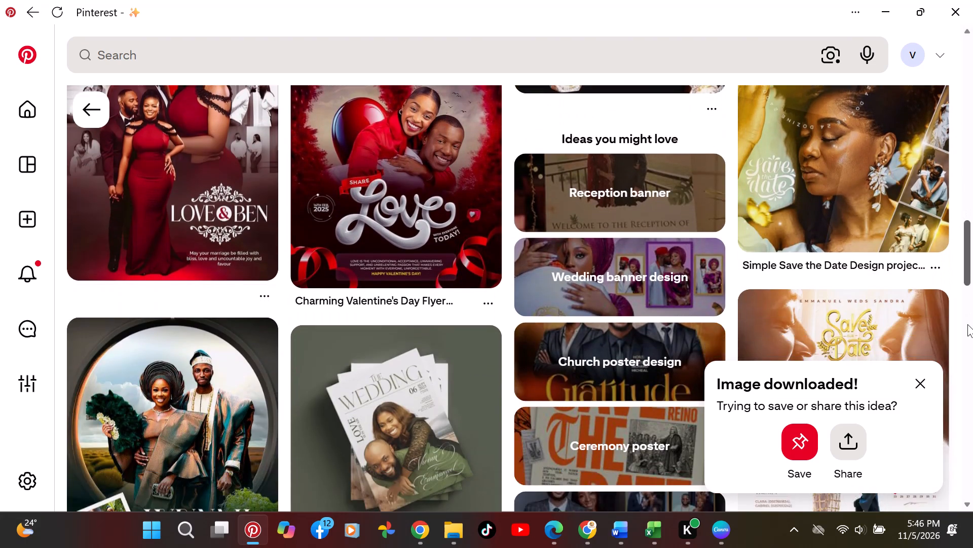
{"action": "left_click_drag", "start_coordinate": [967, 324], "coordinate": [969, 400]}
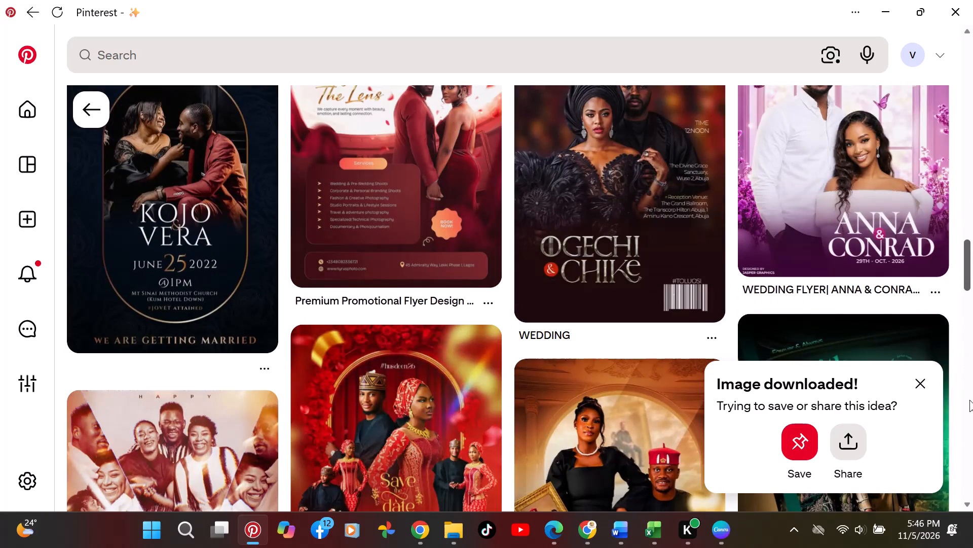
{"action": "left_click_drag", "start_coordinate": [969, 269], "coordinate": [969, 297]}
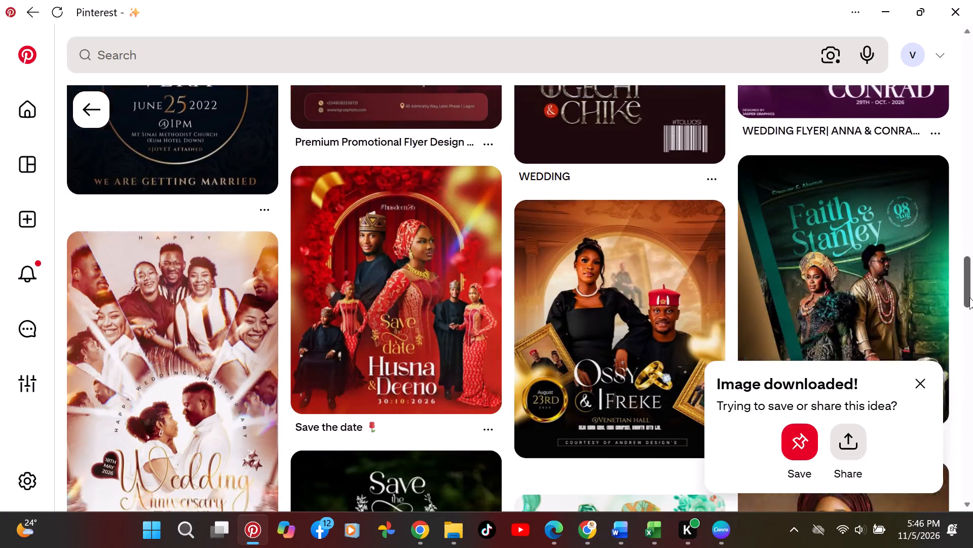
{"action": "left_click_drag", "start_coordinate": [969, 297], "coordinate": [970, 327]}
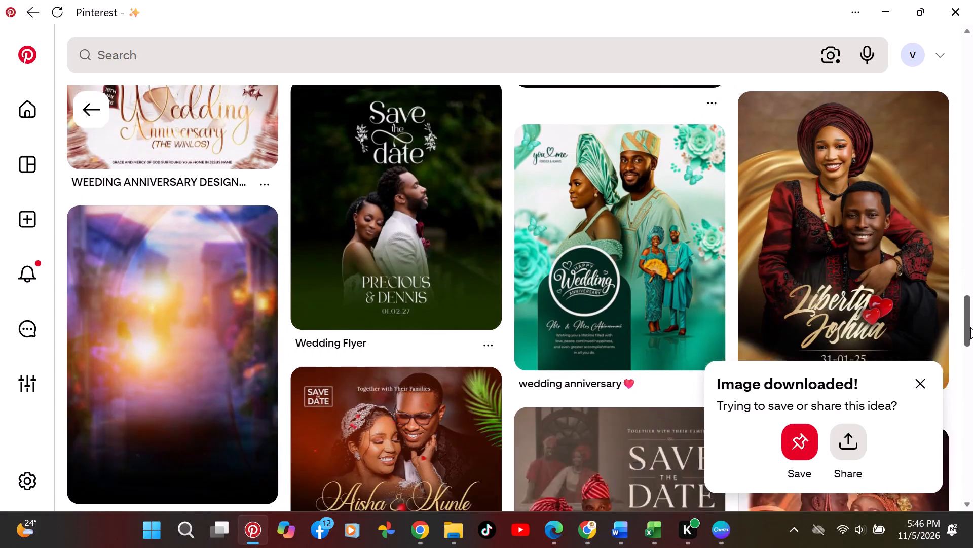
{"action": "left_click_drag", "start_coordinate": [970, 327], "coordinate": [969, 379]}
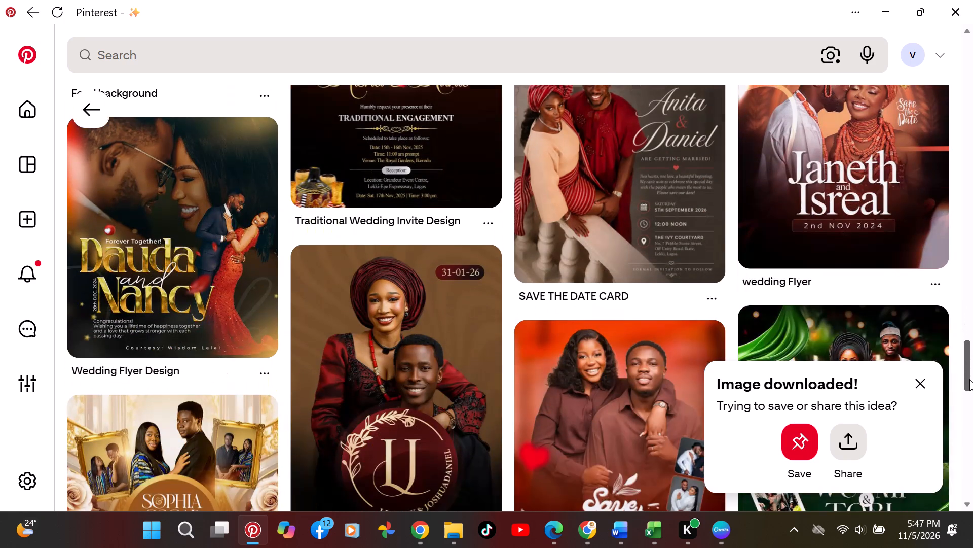
{"action": "left_click_drag", "start_coordinate": [969, 379], "coordinate": [972, 328]}
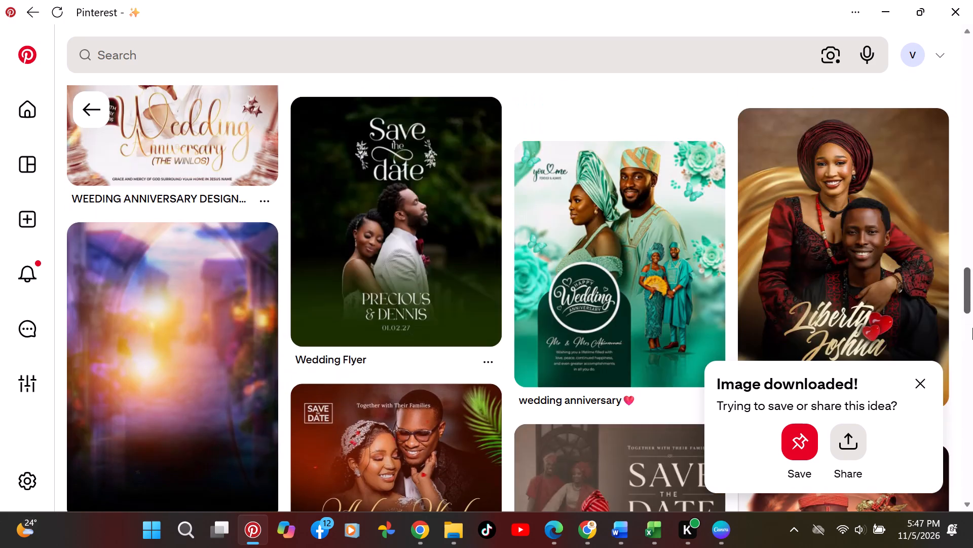
{"action": "left_click_drag", "start_coordinate": [972, 328], "coordinate": [972, 250]}
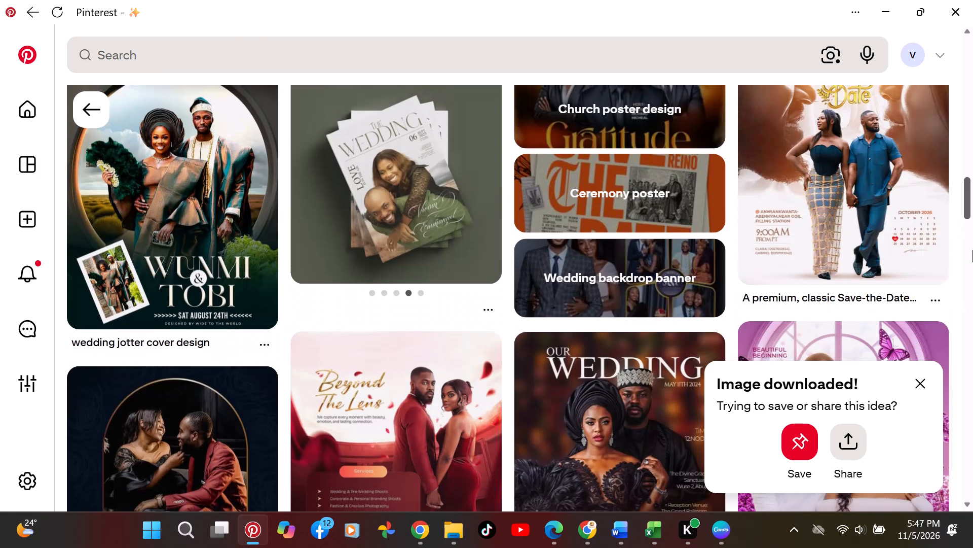
{"action": "left_click_drag", "start_coordinate": [972, 250], "coordinate": [972, 218]}
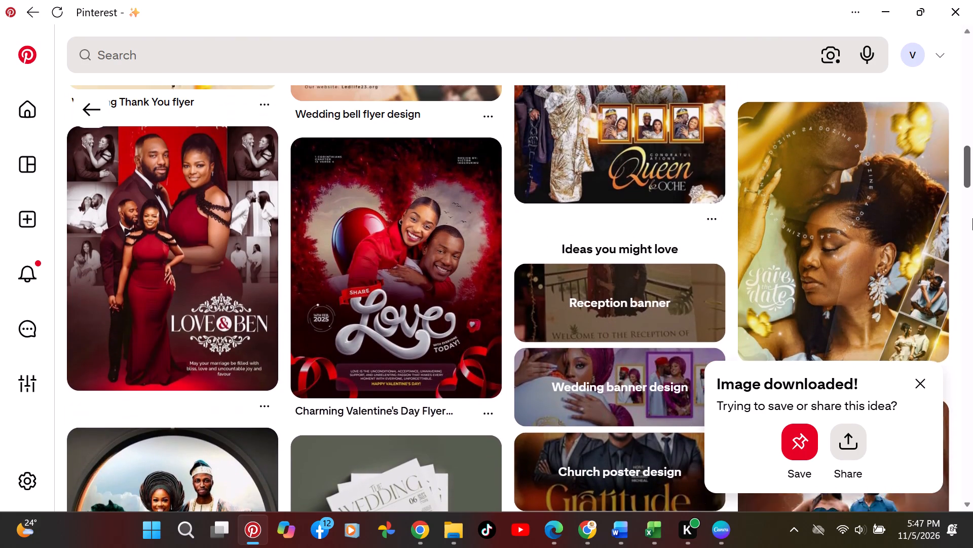
{"action": "left_click_drag", "start_coordinate": [972, 218], "coordinate": [968, 164]}
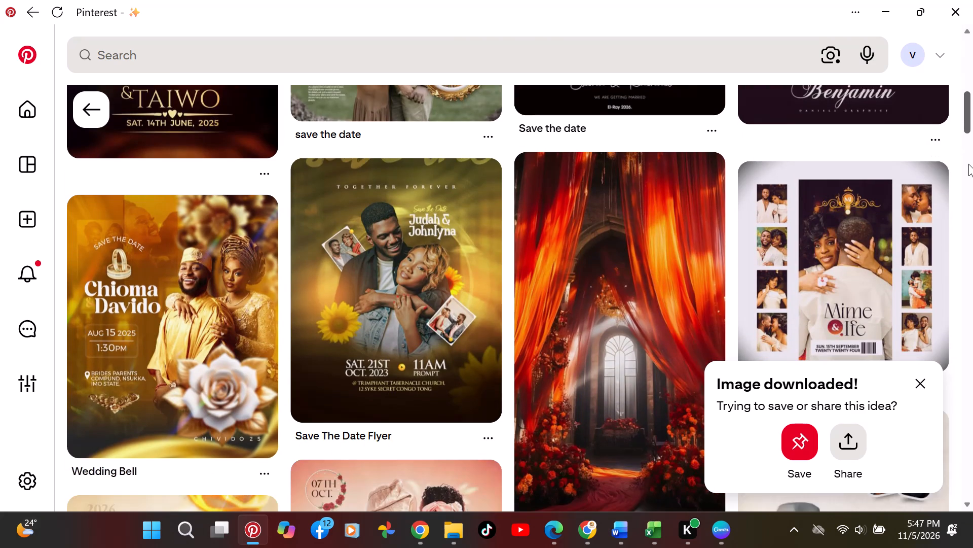
{"action": "left_click_drag", "start_coordinate": [968, 164], "coordinate": [968, 128]}
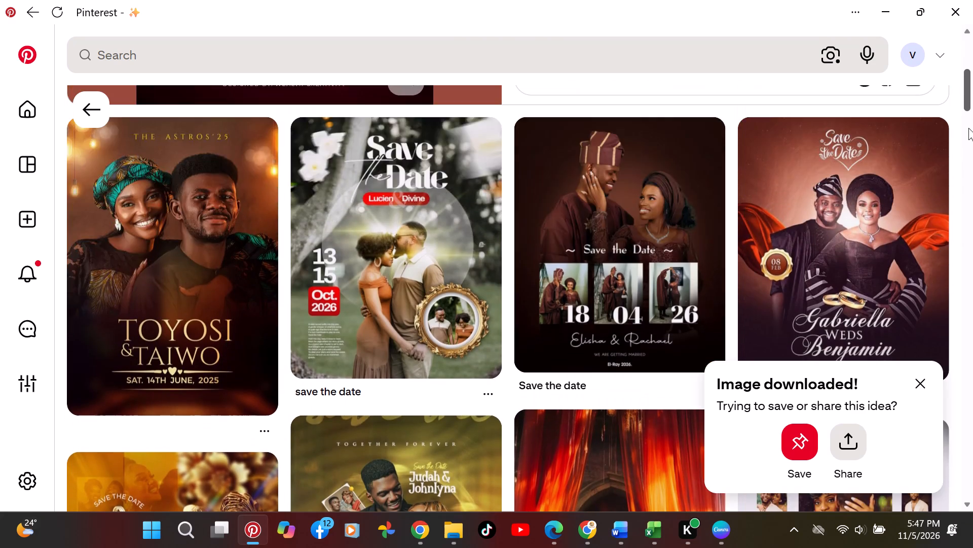
{"action": "left_click_drag", "start_coordinate": [968, 128], "coordinate": [968, 105]}
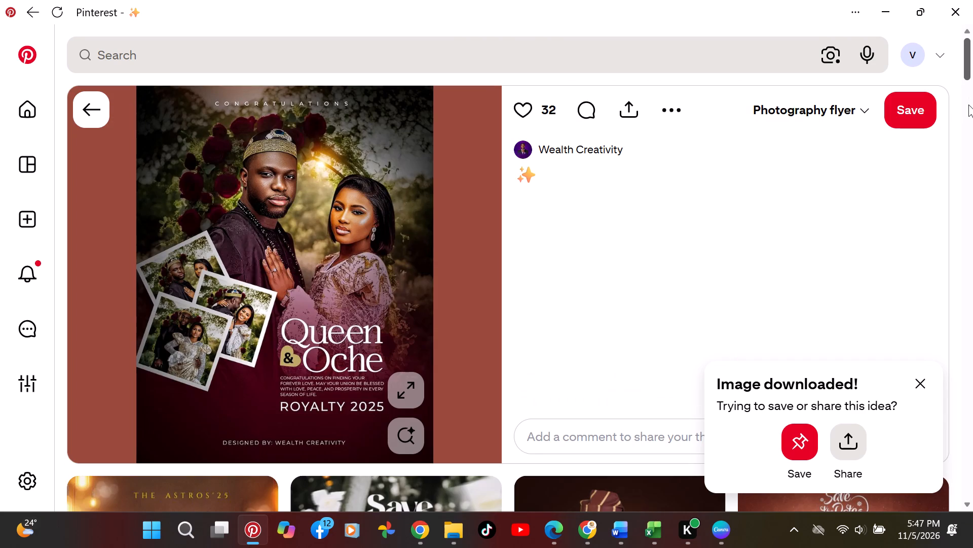
Find the "Judah & Johnlyna" Save The Date Flyer with sunflowers among the related pins and download its image.
{"action": "left_click_drag", "start_coordinate": [968, 105], "coordinate": [968, 118]}
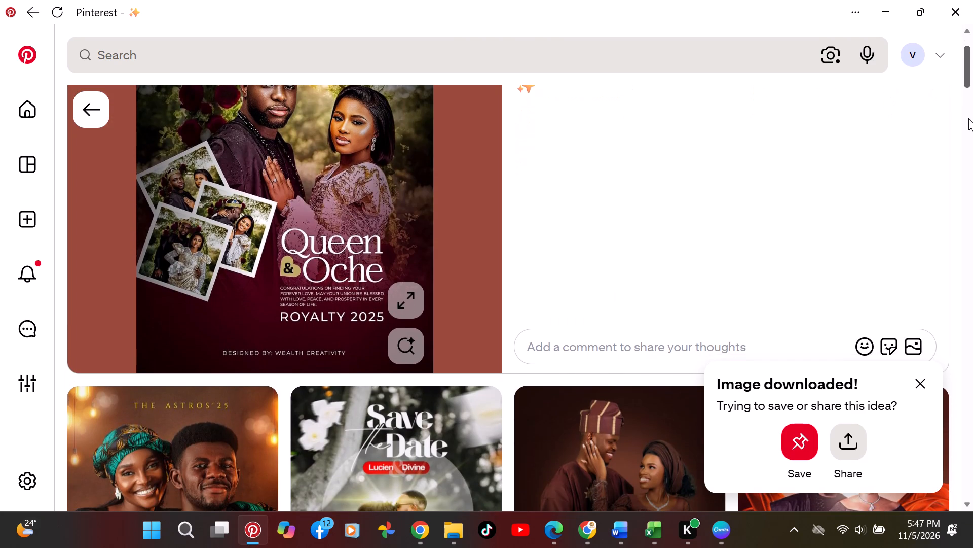
{"action": "left_click_drag", "start_coordinate": [968, 118], "coordinate": [968, 123]}
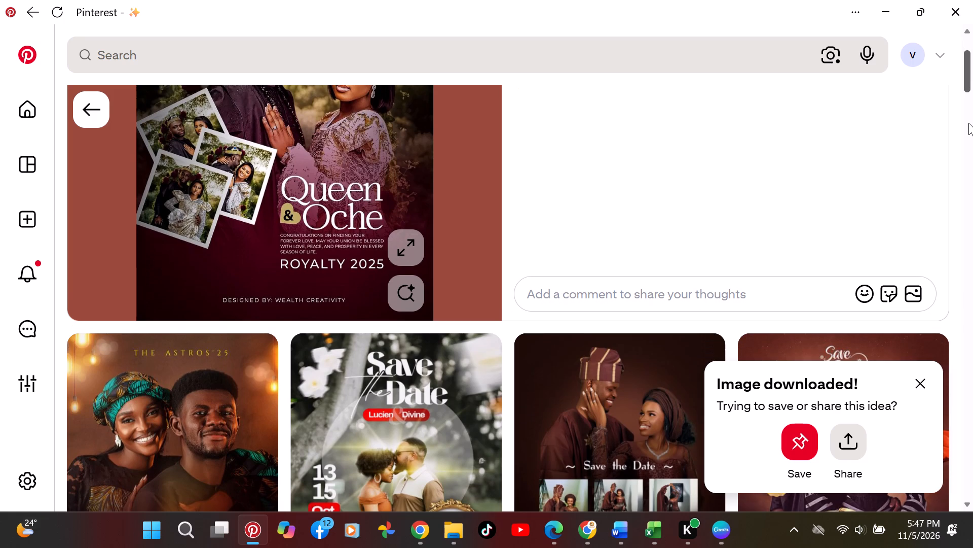
{"action": "left_click_drag", "start_coordinate": [968, 123], "coordinate": [968, 129]}
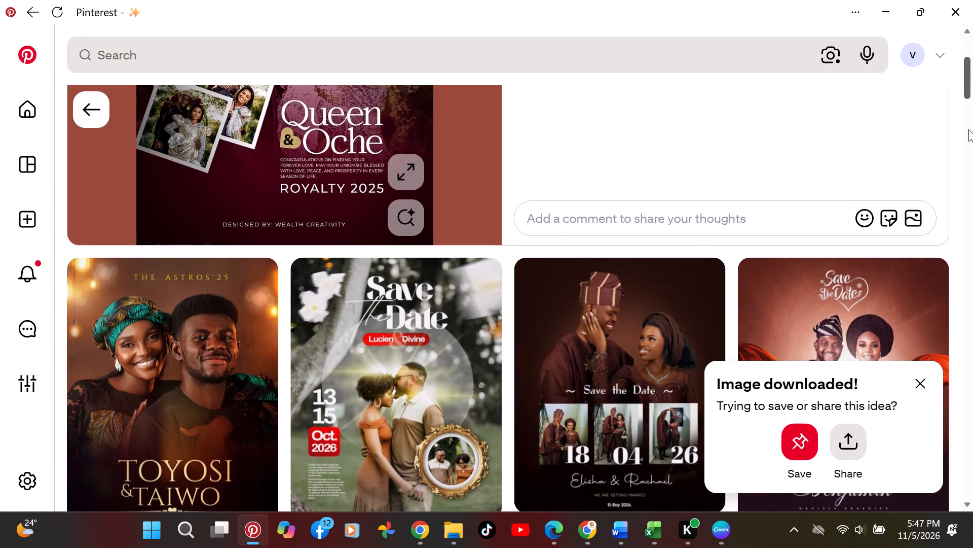
{"action": "left_click_drag", "start_coordinate": [968, 129], "coordinate": [968, 161]}
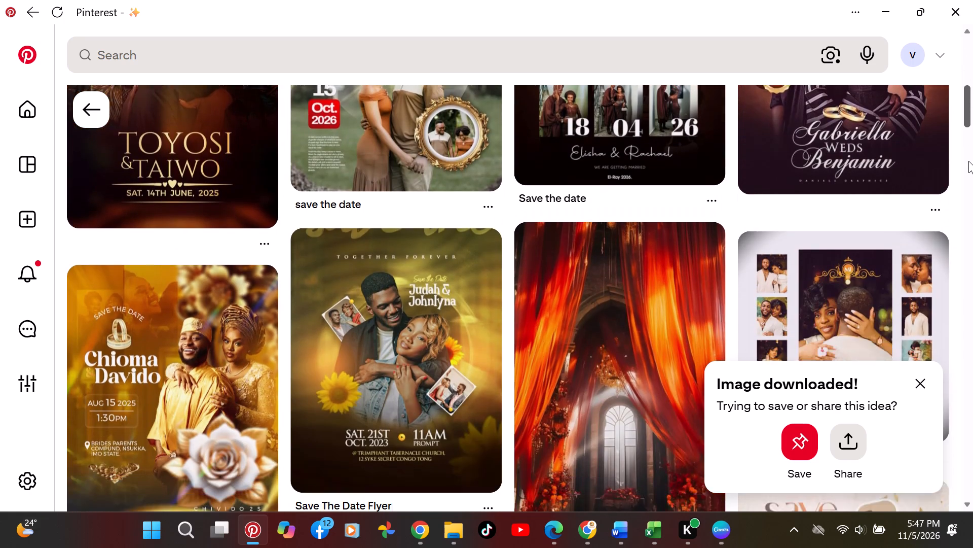
{"action": "left_click_drag", "start_coordinate": [968, 161], "coordinate": [968, 164]}
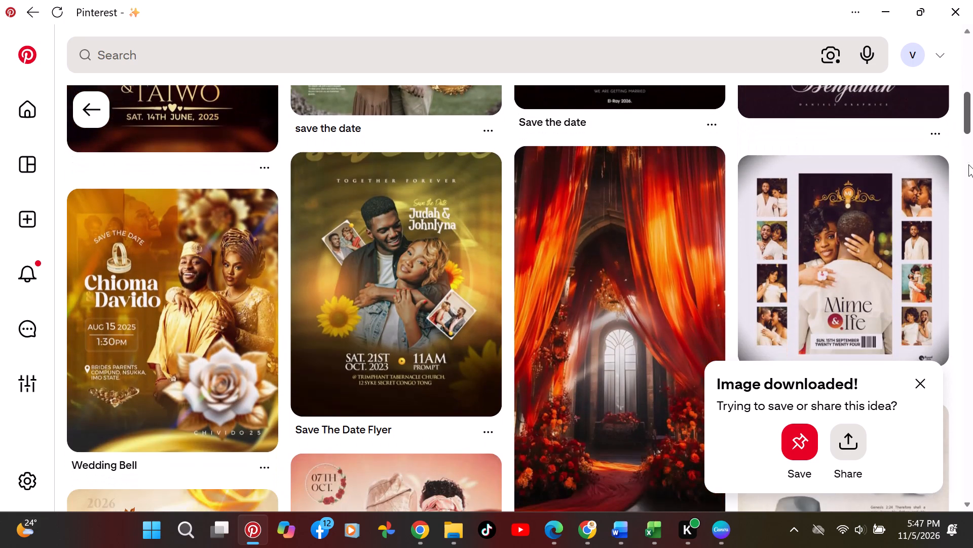
{"action": "left_click_drag", "start_coordinate": [968, 164], "coordinate": [966, 166]}
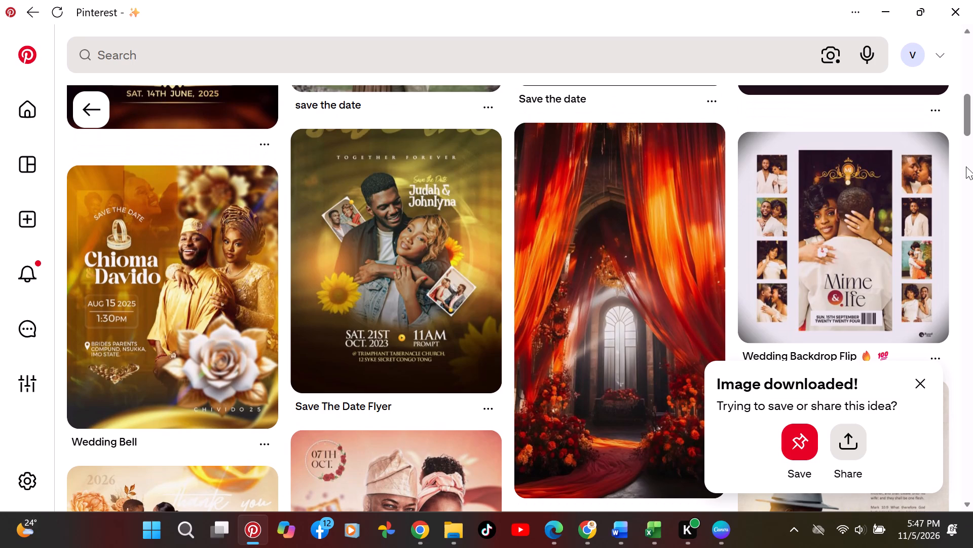
{"action": "left_click", "coordinate": [432, 258]}
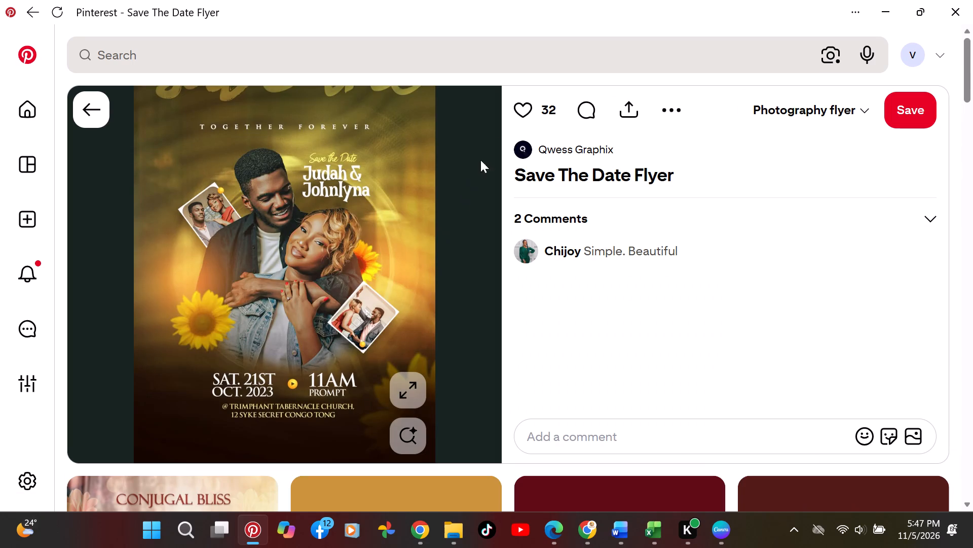
{"action": "left_click", "coordinate": [682, 115]}
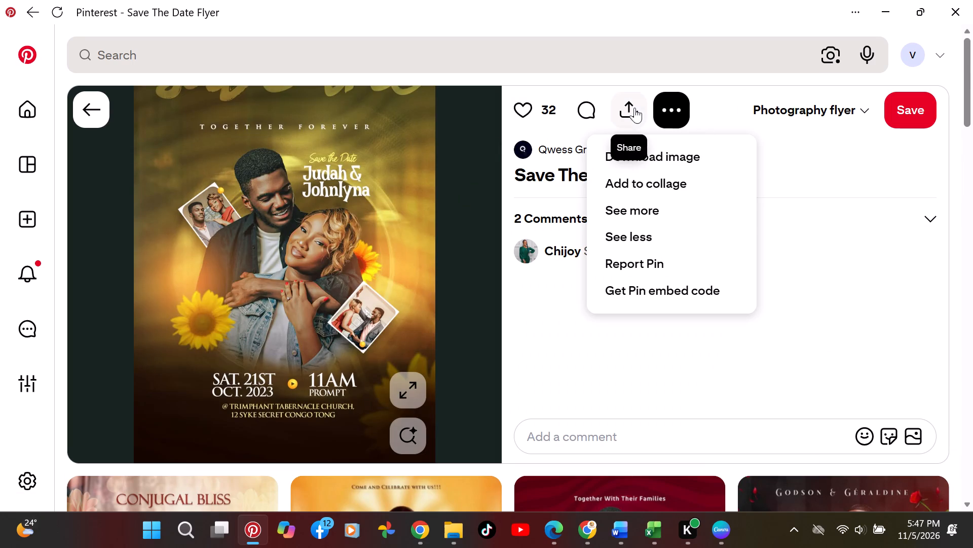
{"action": "left_click", "coordinate": [651, 156]}
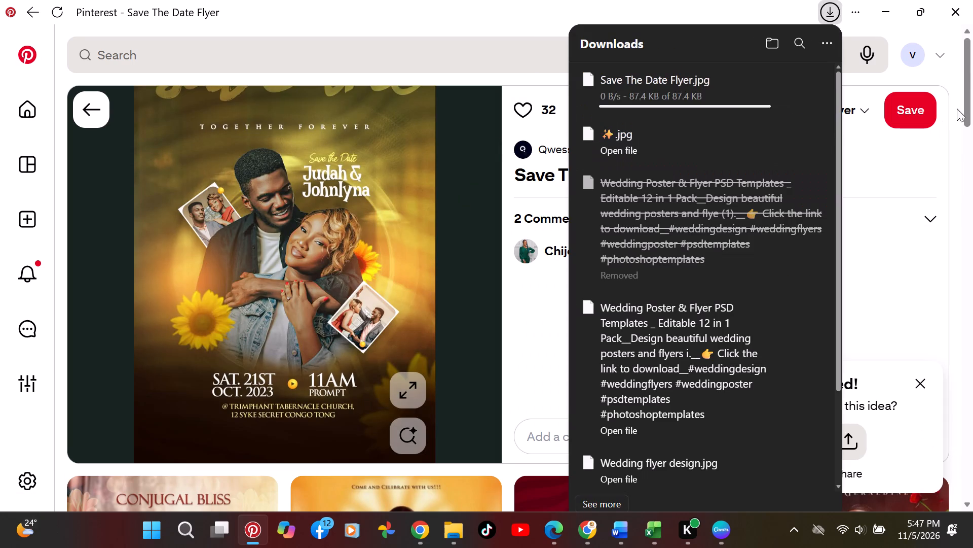
Browse the wedding and save-the-date designs among the pins related to the "Judah & Johnlyna" flyer for further references.
{"action": "left_click_drag", "start_coordinate": [966, 78], "coordinate": [971, 113]}
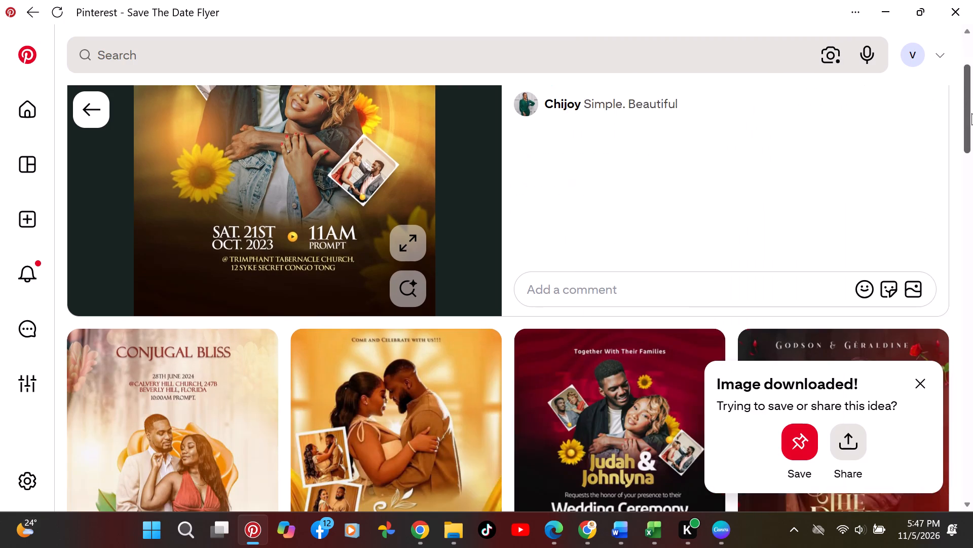
{"action": "left_click_drag", "start_coordinate": [971, 113], "coordinate": [971, 135]}
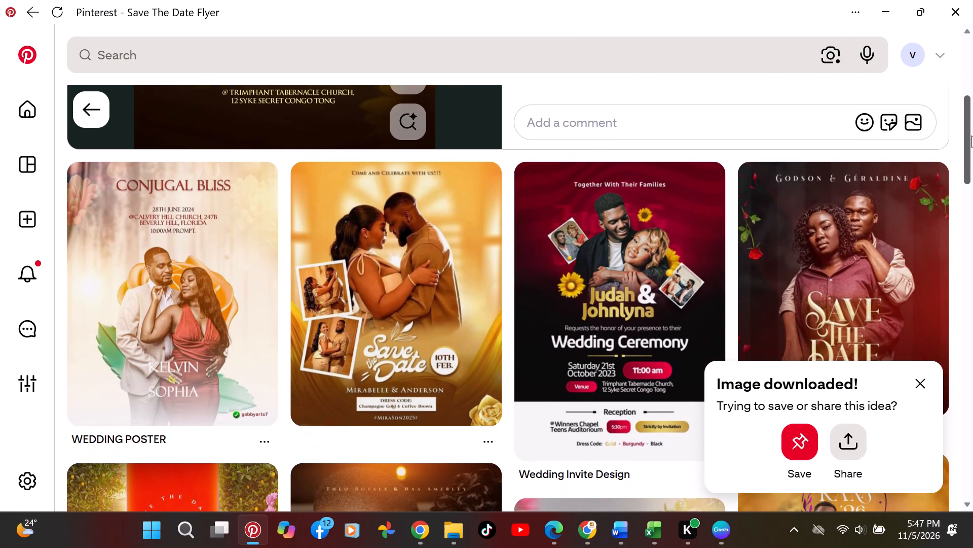
{"action": "left_click_drag", "start_coordinate": [971, 135], "coordinate": [968, 158]}
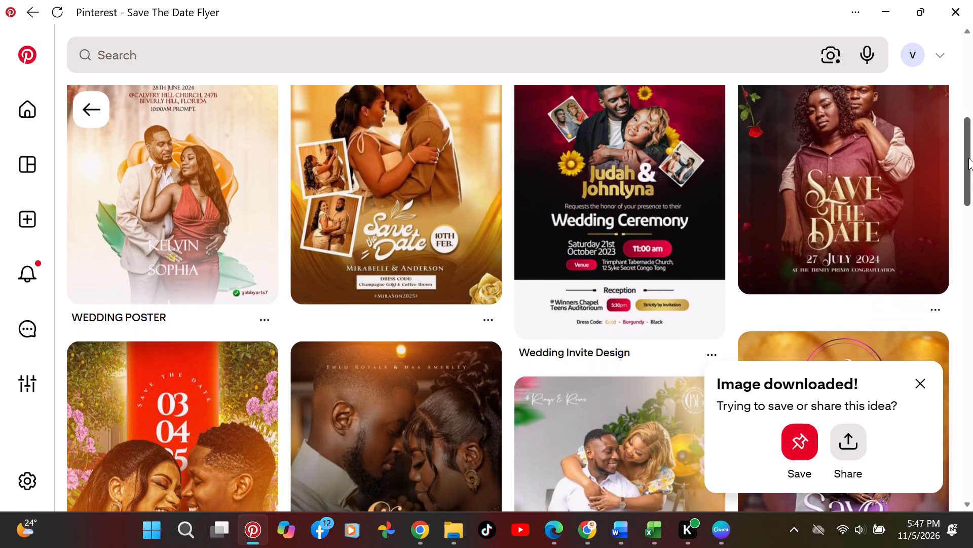
{"action": "left_click_drag", "start_coordinate": [966, 148], "coordinate": [966, 164]}
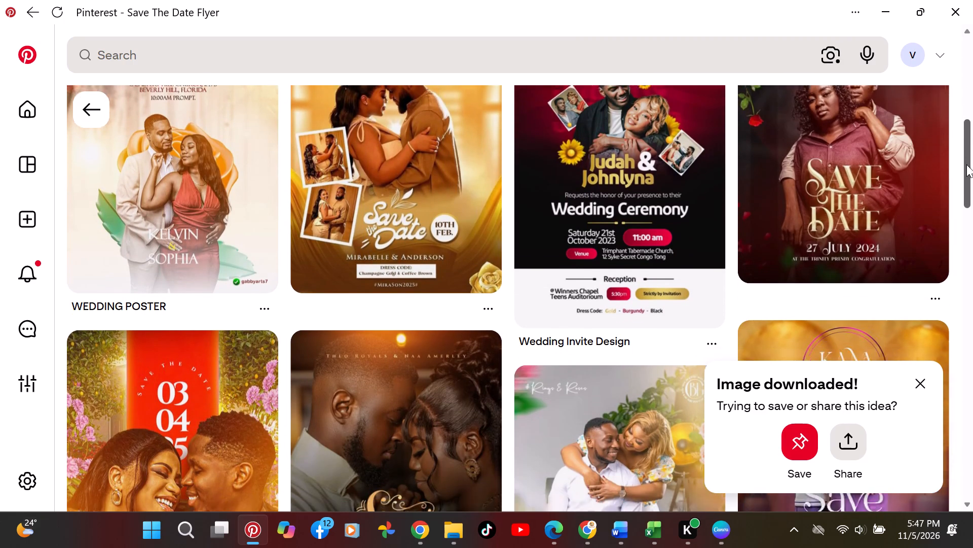
{"action": "left_click_drag", "start_coordinate": [966, 164], "coordinate": [970, 229]}
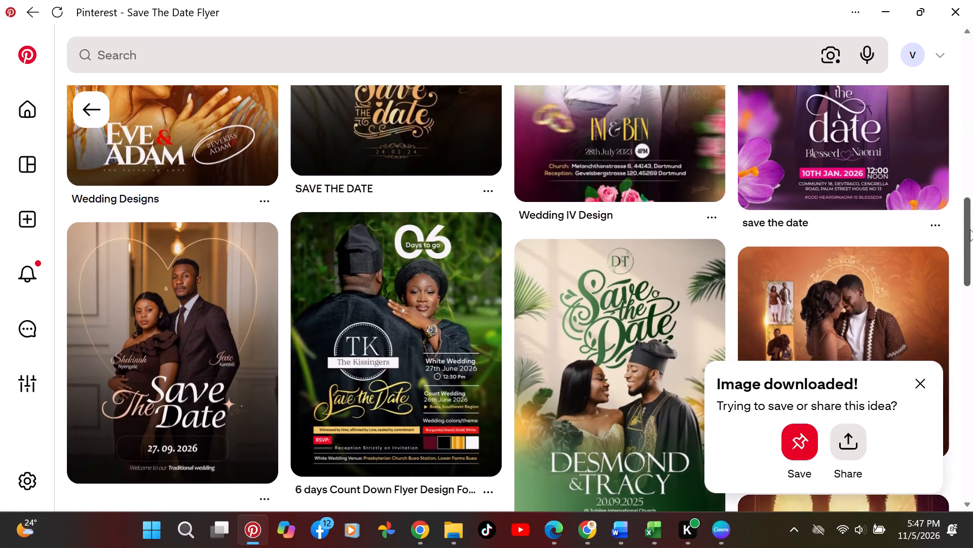
{"action": "left_click_drag", "start_coordinate": [970, 229], "coordinate": [969, 276]}
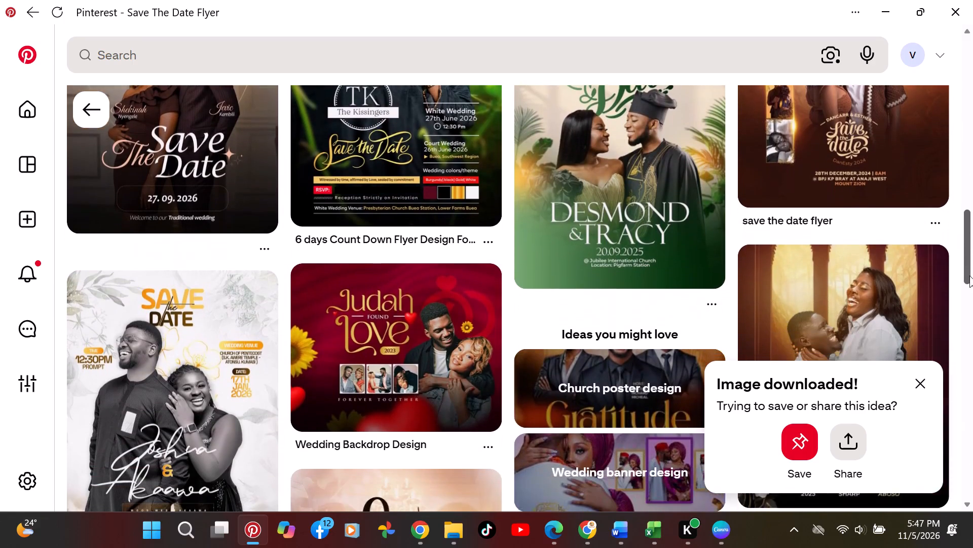
{"action": "left_click_drag", "start_coordinate": [969, 276], "coordinate": [964, 363]}
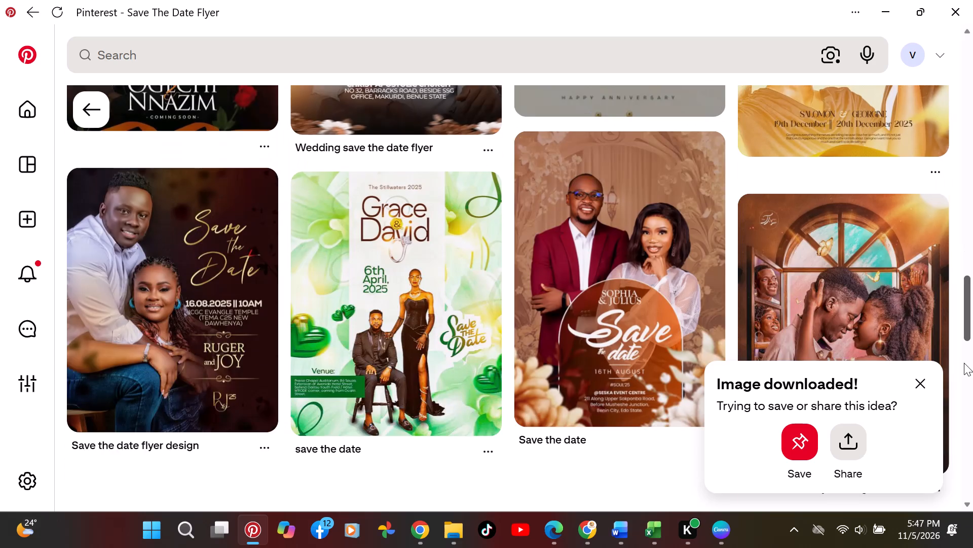
{"action": "left_click_drag", "start_coordinate": [964, 363], "coordinate": [964, 341]}
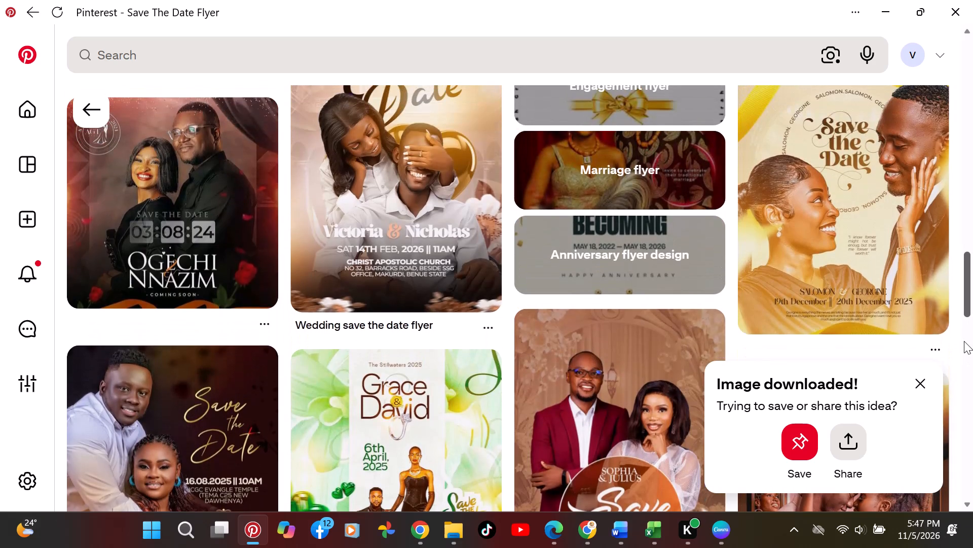
{"action": "left_click_drag", "start_coordinate": [964, 341], "coordinate": [964, 335]}
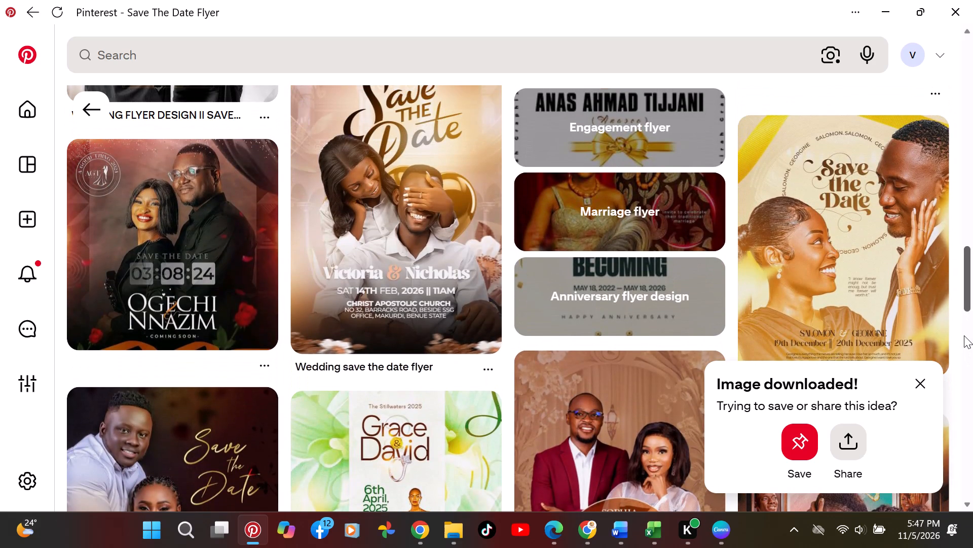
{"action": "left_click_drag", "start_coordinate": [964, 335], "coordinate": [964, 341]}
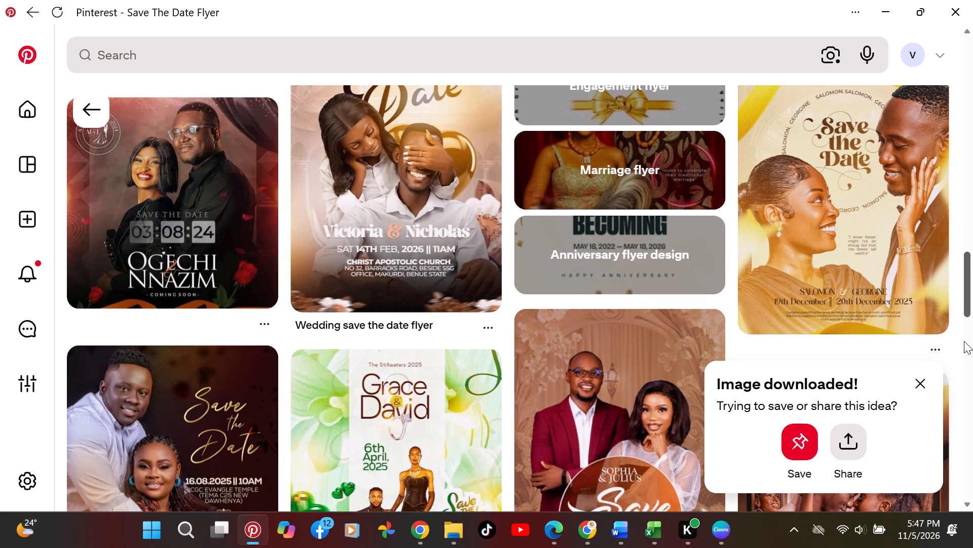
{"action": "left_click_drag", "start_coordinate": [970, 277], "coordinate": [969, 314]}
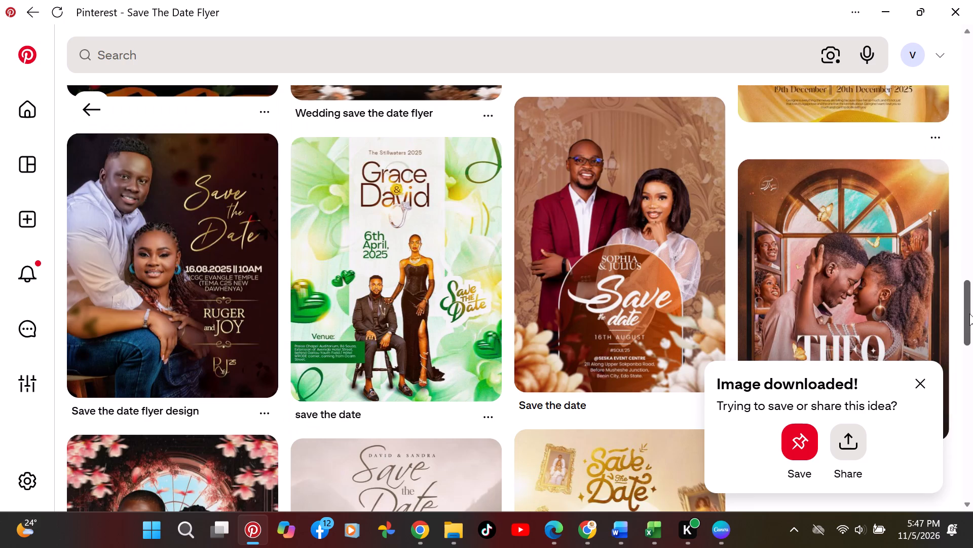
{"action": "left_click_drag", "start_coordinate": [969, 314], "coordinate": [969, 342]}
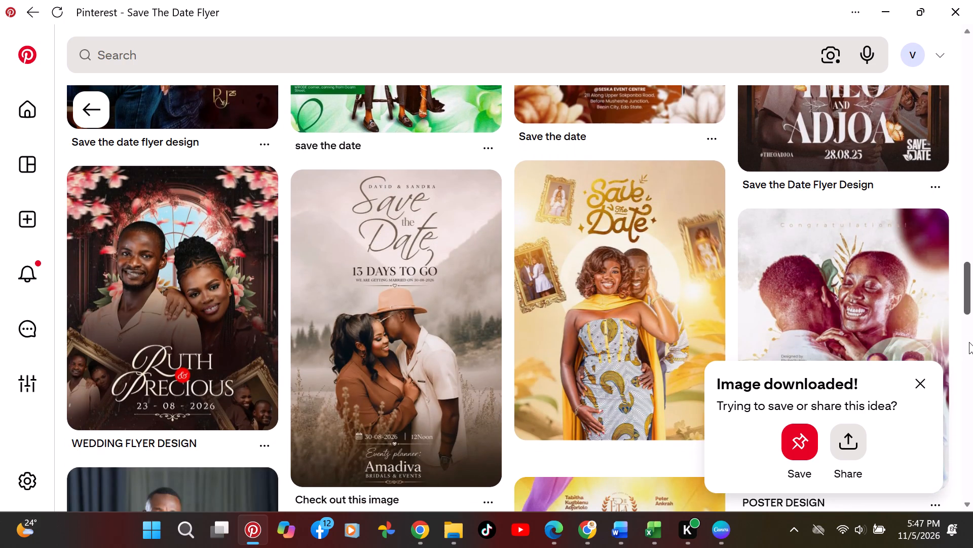
{"action": "left_click_drag", "start_coordinate": [969, 342], "coordinate": [966, 364]}
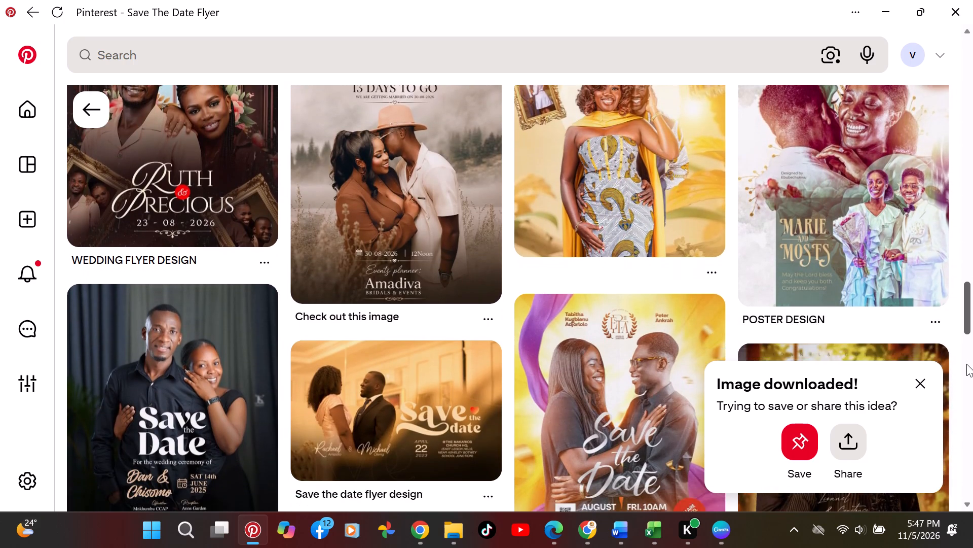
{"action": "left_click_drag", "start_coordinate": [966, 364], "coordinate": [957, 396]}
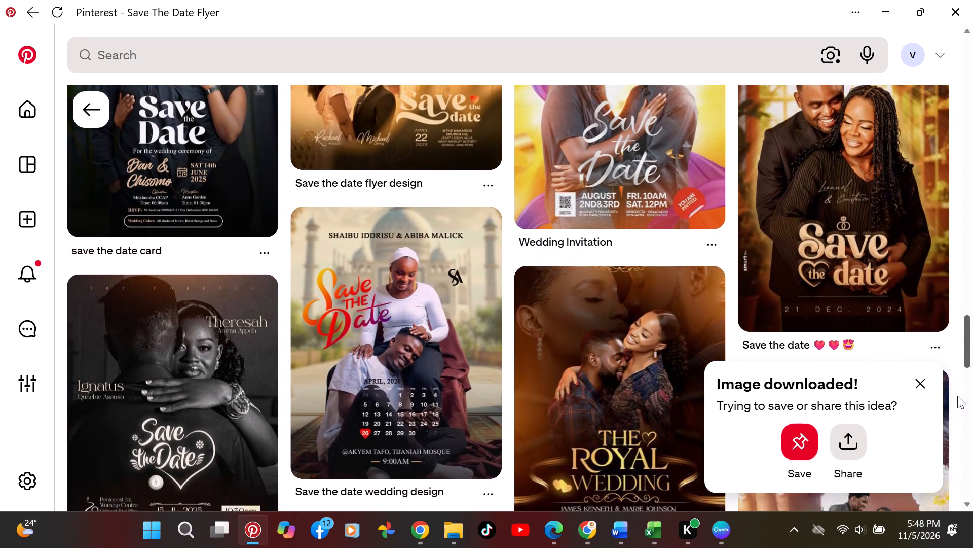
{"action": "left_click_drag", "start_coordinate": [957, 396], "coordinate": [948, 474]}
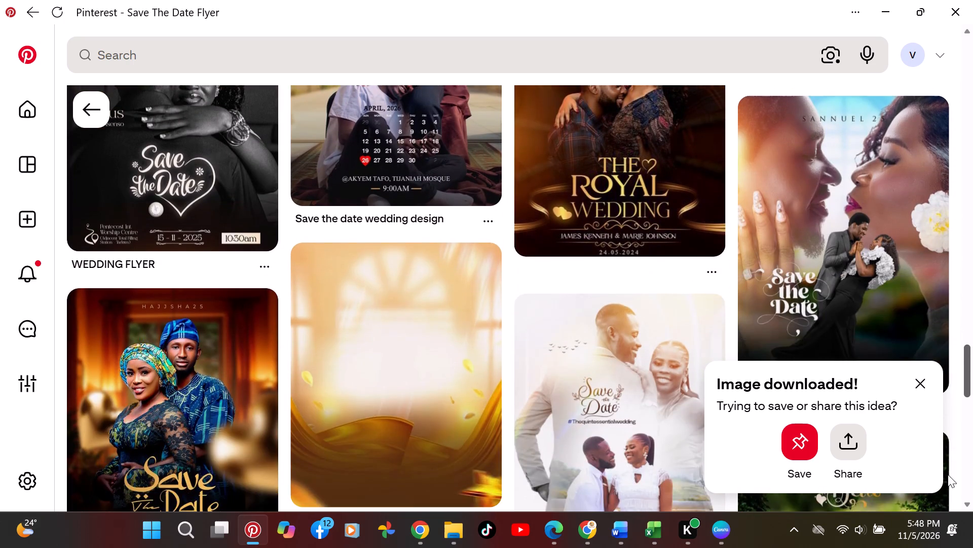
{"action": "left_click_drag", "start_coordinate": [948, 474], "coordinate": [954, 477]}
Browse more wedding and save-the-date designs related to the "Judah & Johnlyna" flyer and open the "Willy & Andy" Save the Date pin.
{"action": "left_click_drag", "start_coordinate": [968, 351], "coordinate": [967, 370]}
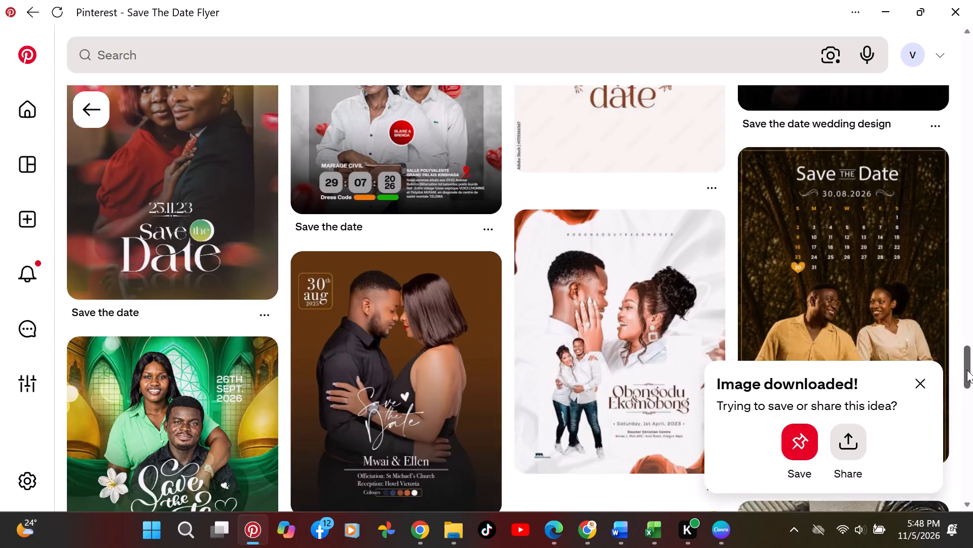
{"action": "left_click_drag", "start_coordinate": [967, 370], "coordinate": [967, 415]}
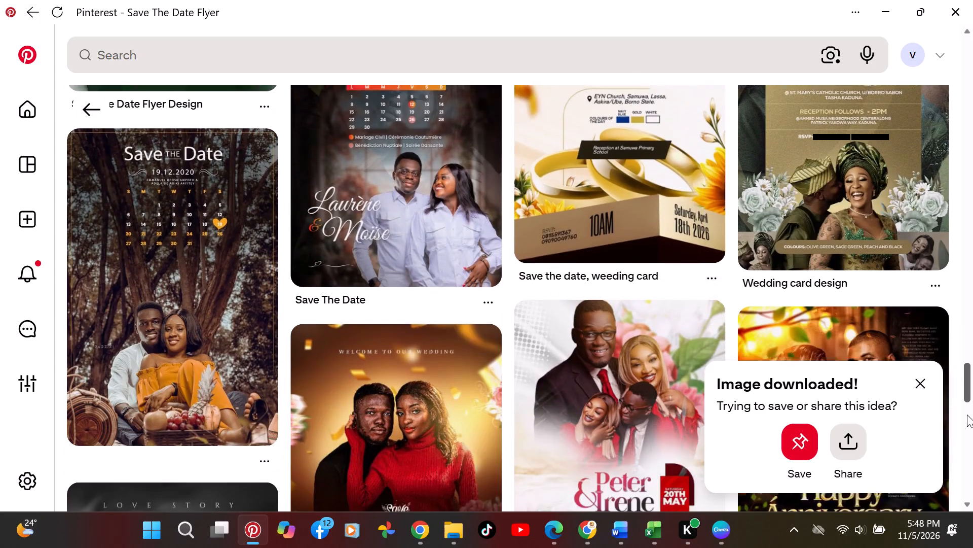
{"action": "left_click_drag", "start_coordinate": [967, 415], "coordinate": [964, 443]}
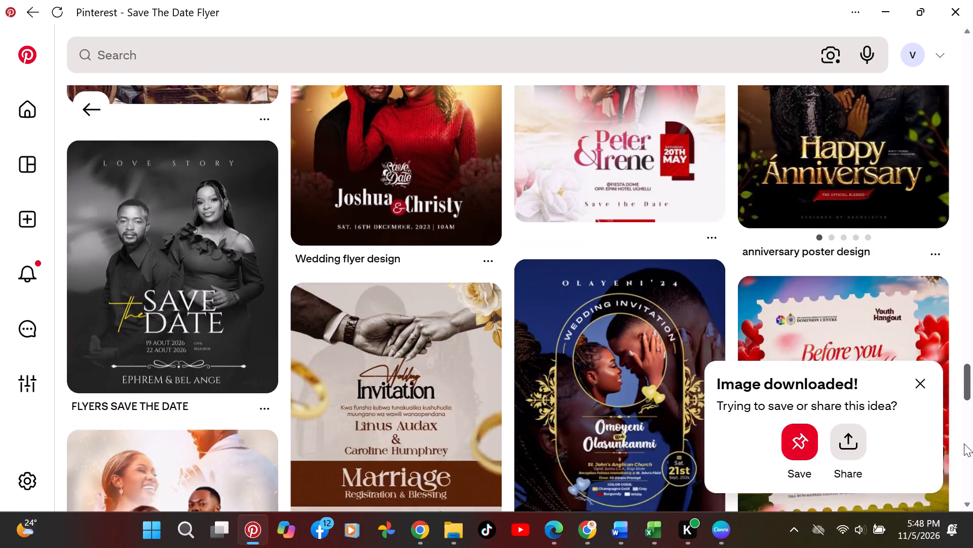
{"action": "left_click_drag", "start_coordinate": [964, 443], "coordinate": [961, 463]}
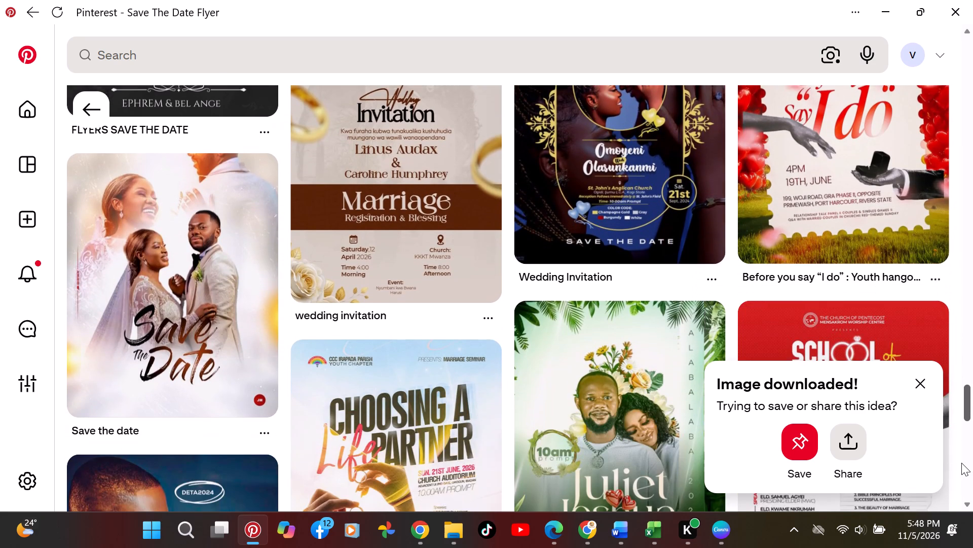
{"action": "left_click_drag", "start_coordinate": [961, 463], "coordinate": [962, 471]}
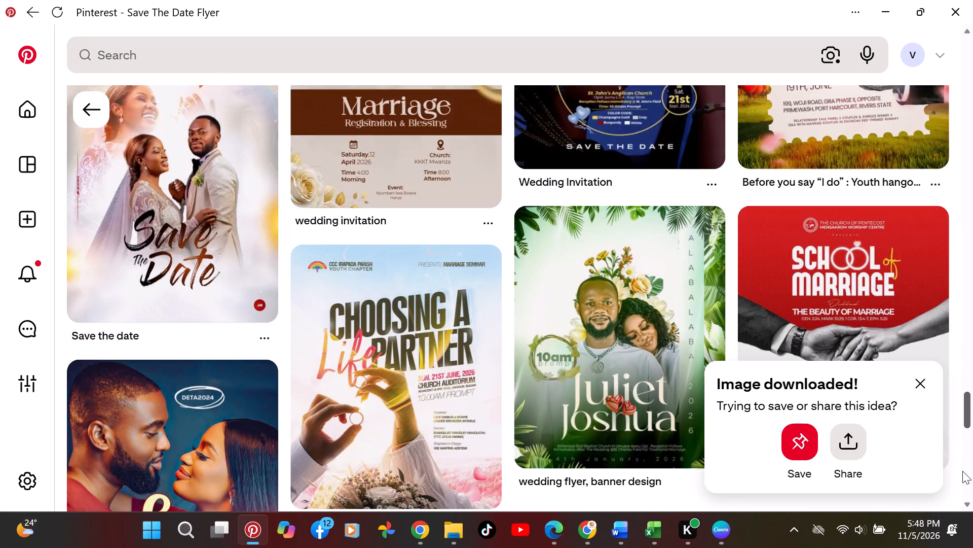
{"action": "left_click_drag", "start_coordinate": [962, 471], "coordinate": [960, 483]}
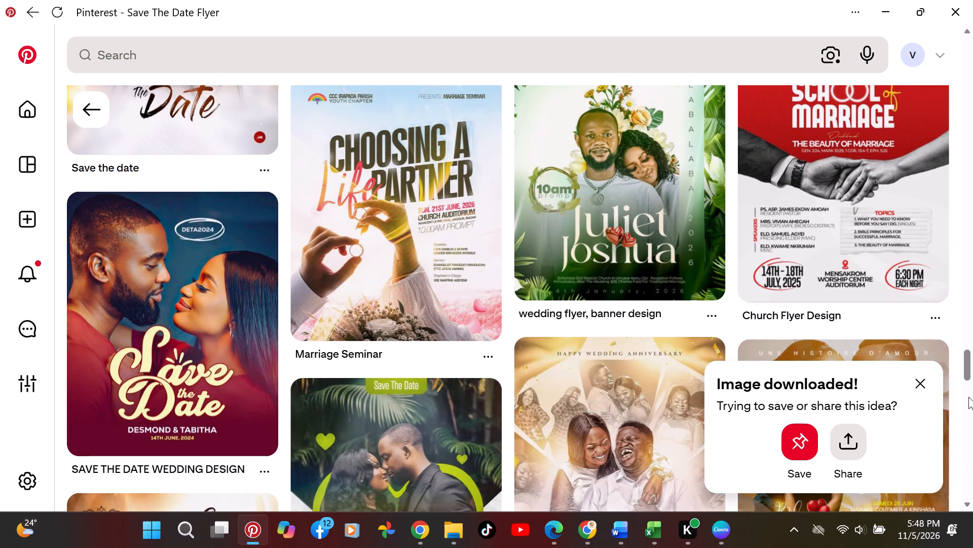
{"action": "left_click_drag", "start_coordinate": [970, 362], "coordinate": [972, 392]}
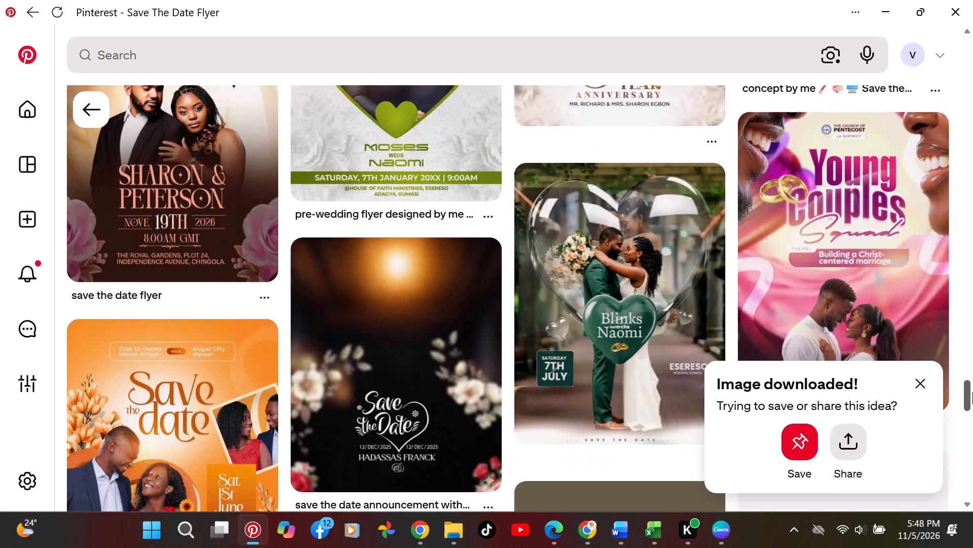
{"action": "left_click_drag", "start_coordinate": [972, 392], "coordinate": [972, 414]}
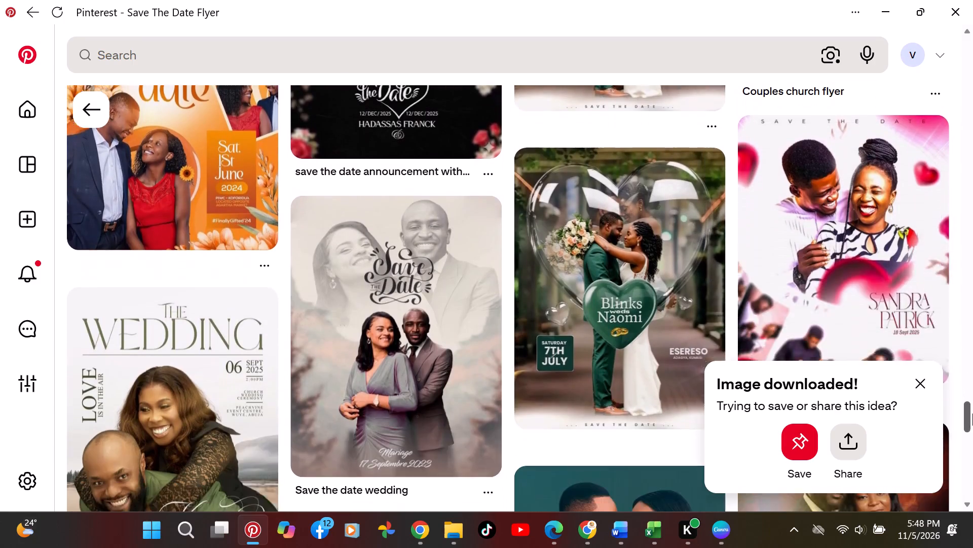
{"action": "left_click_drag", "start_coordinate": [972, 414], "coordinate": [972, 450]}
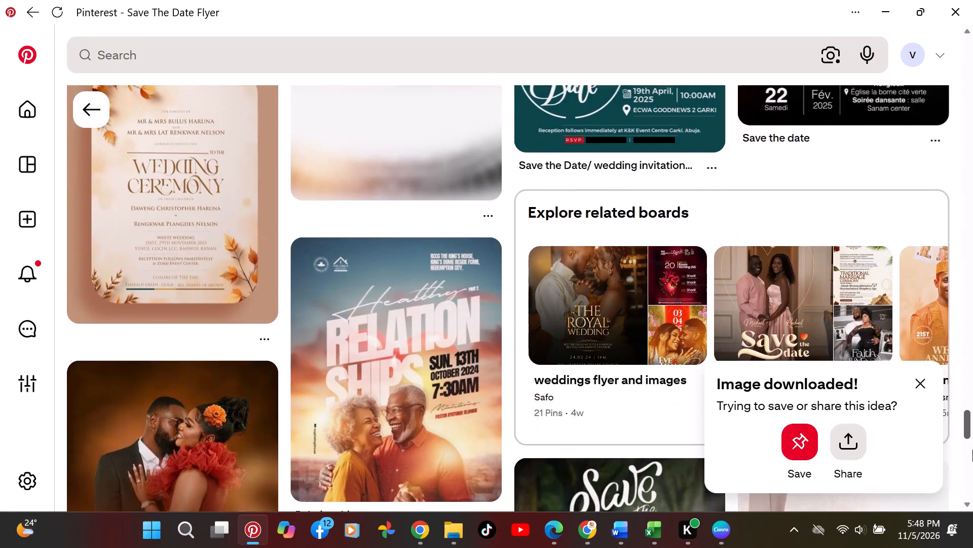
{"action": "left_click_drag", "start_coordinate": [972, 450], "coordinate": [972, 436]}
{"action": "left_click", "coordinate": [883, 268]}
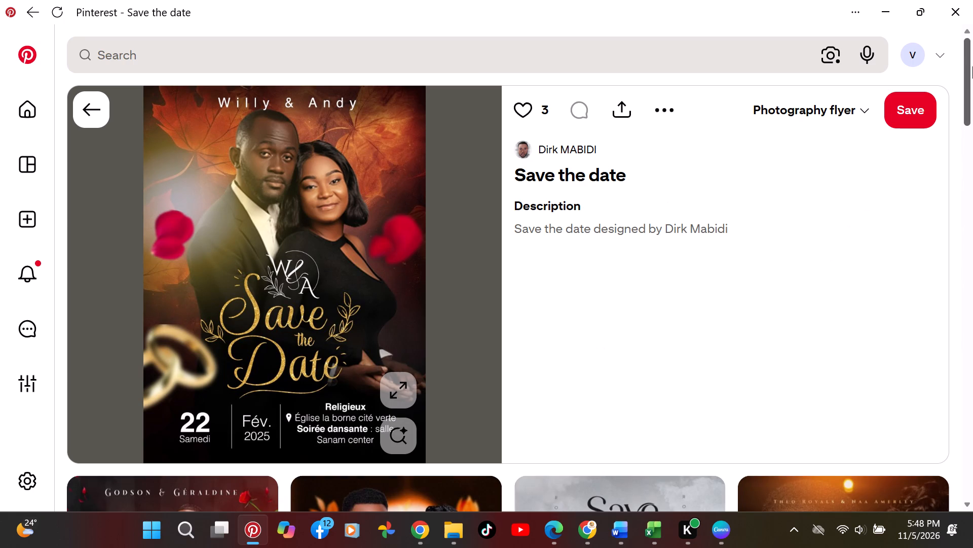
Browse the save-the-date and wedding flyers among the pins related to the "Willy & Andy" flyer for further design references.
{"action": "left_click_drag", "start_coordinate": [971, 65], "coordinate": [968, 114]}
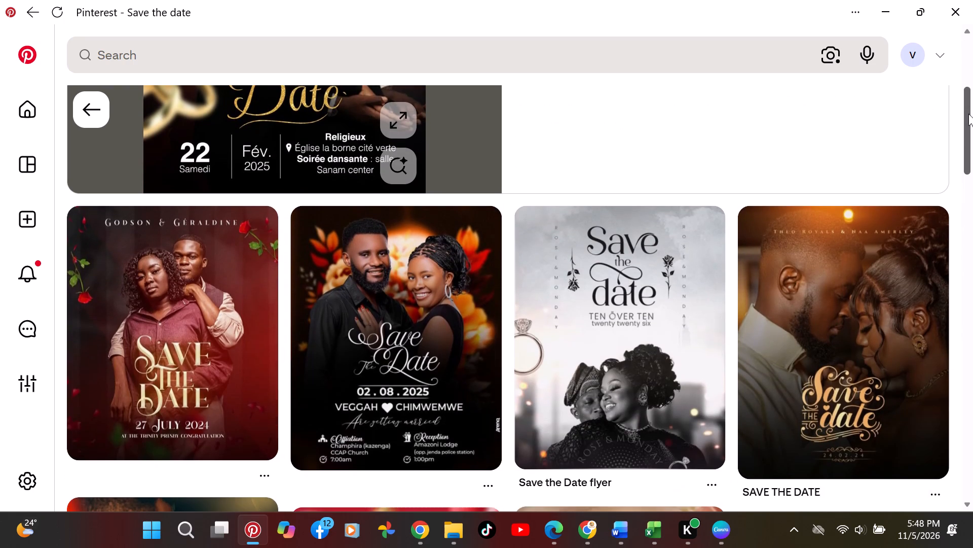
{"action": "left_click_drag", "start_coordinate": [968, 114], "coordinate": [958, 173]}
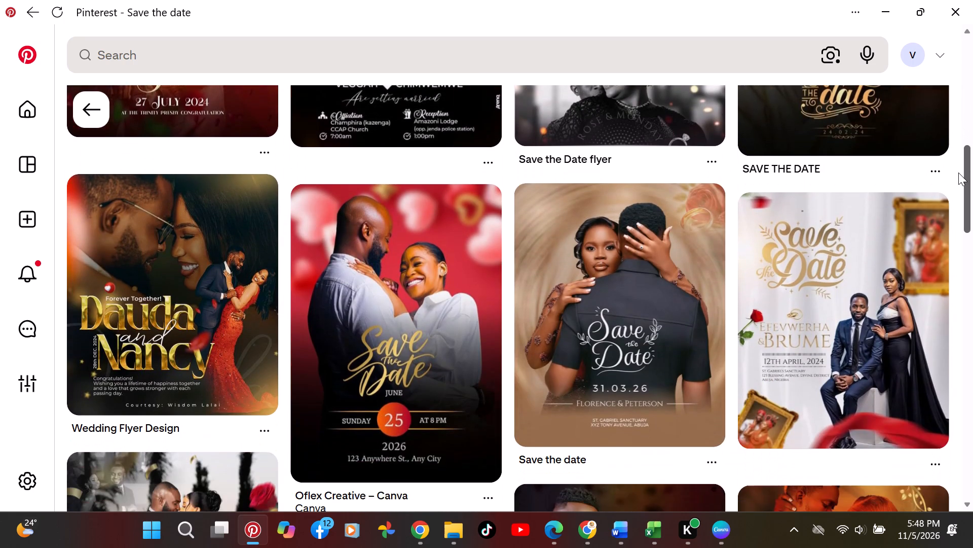
{"action": "left_click_drag", "start_coordinate": [958, 173], "coordinate": [956, 189]}
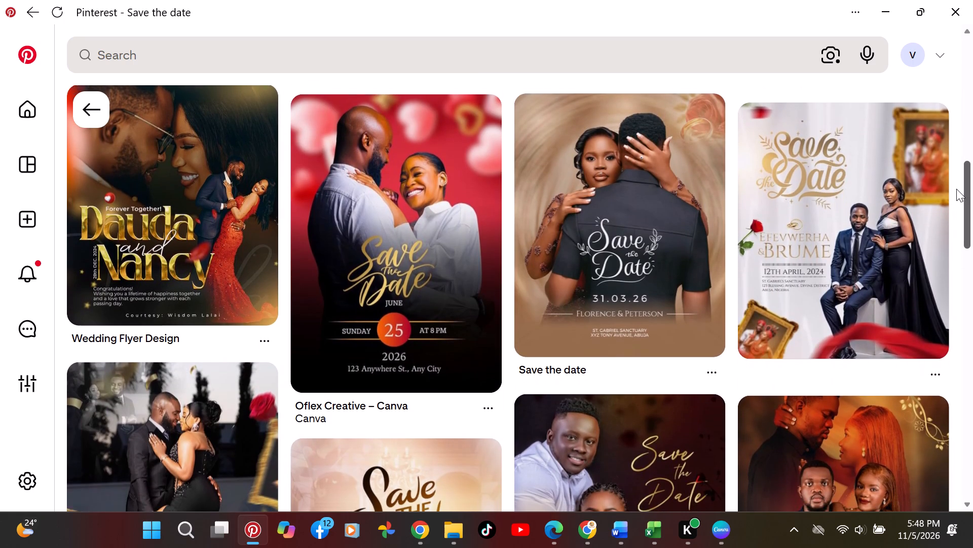
{"action": "left_click_drag", "start_coordinate": [956, 189], "coordinate": [949, 318]}
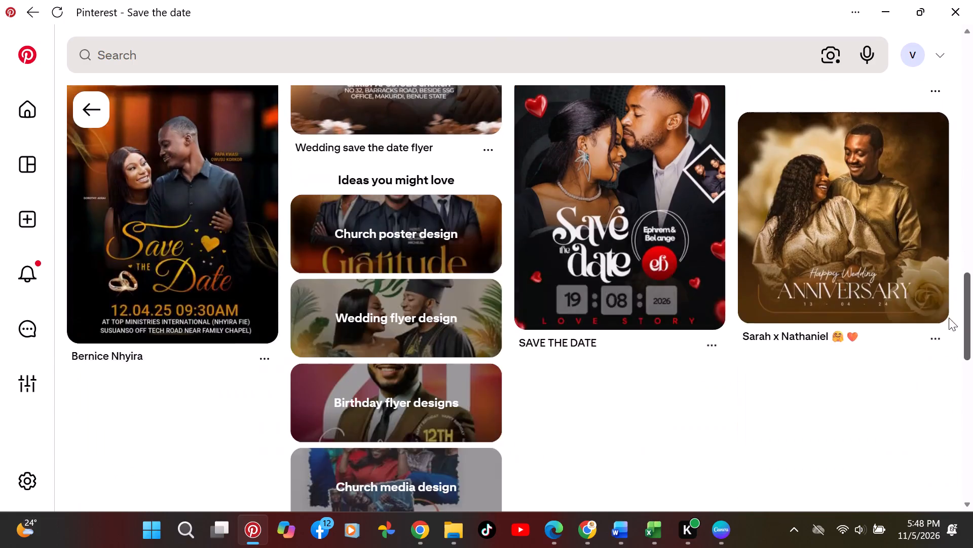
{"action": "left_click_drag", "start_coordinate": [949, 318], "coordinate": [950, 325]}
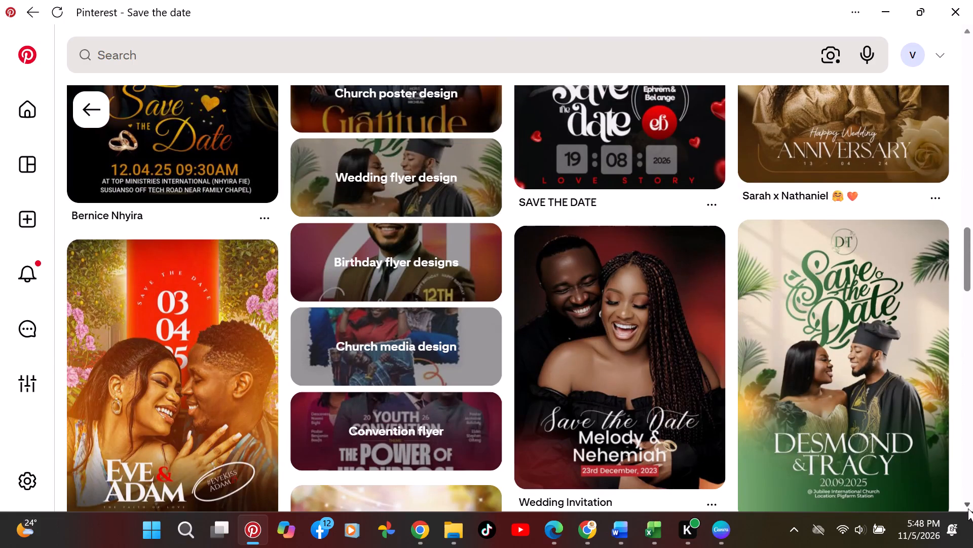
{"action": "left_click", "coordinate": [968, 502]}
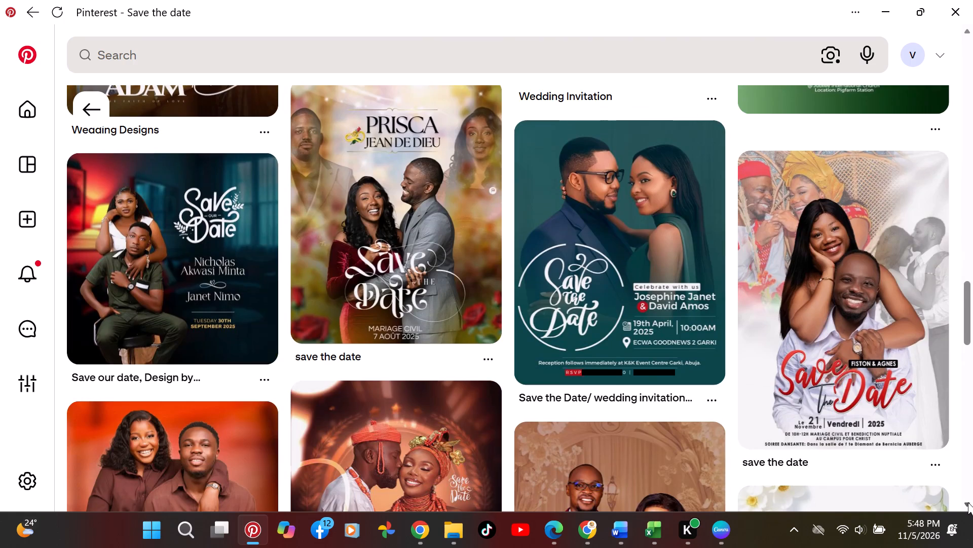
{"action": "double_click", "coordinate": [968, 502]}
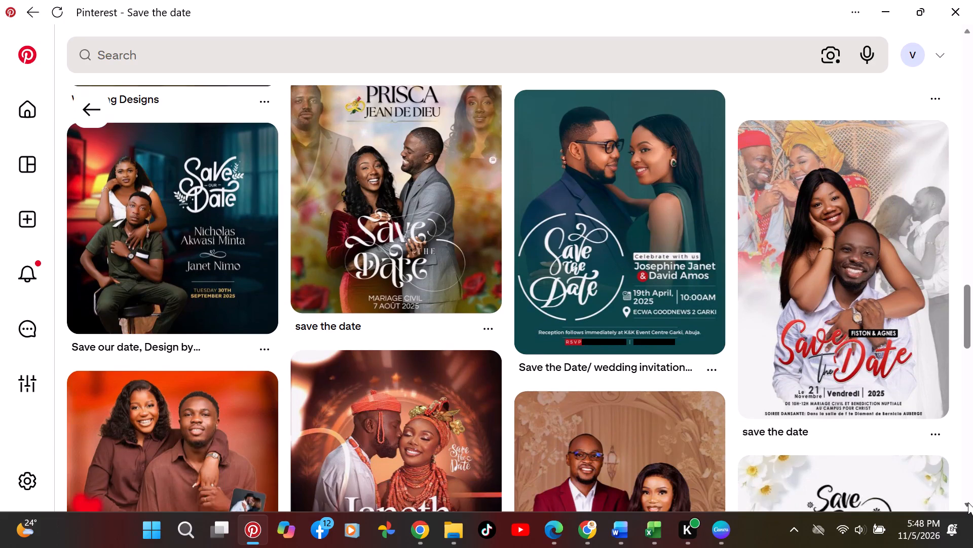
{"action": "triple_click", "coordinate": [968, 502]}
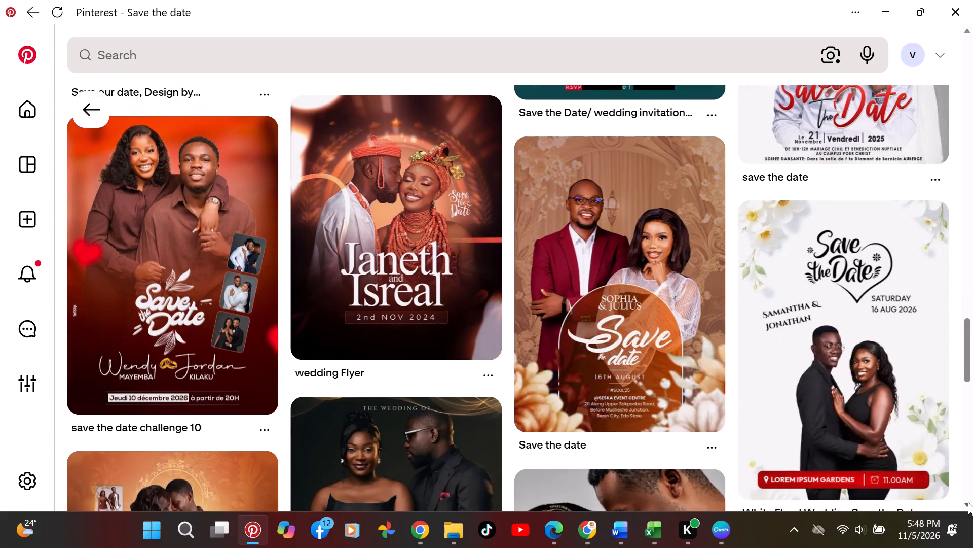
{"action": "double_click", "coordinate": [968, 502]}
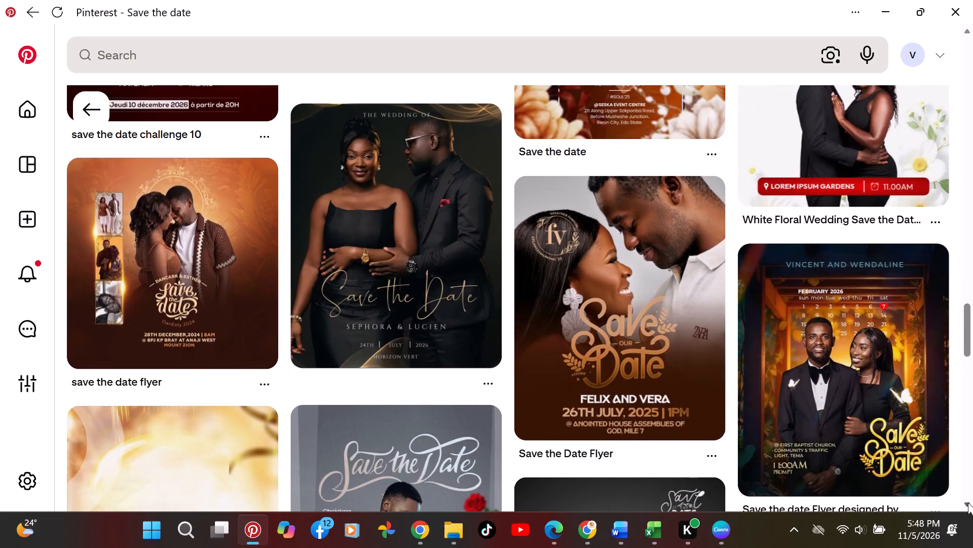
{"action": "left_click", "coordinate": [968, 502]}
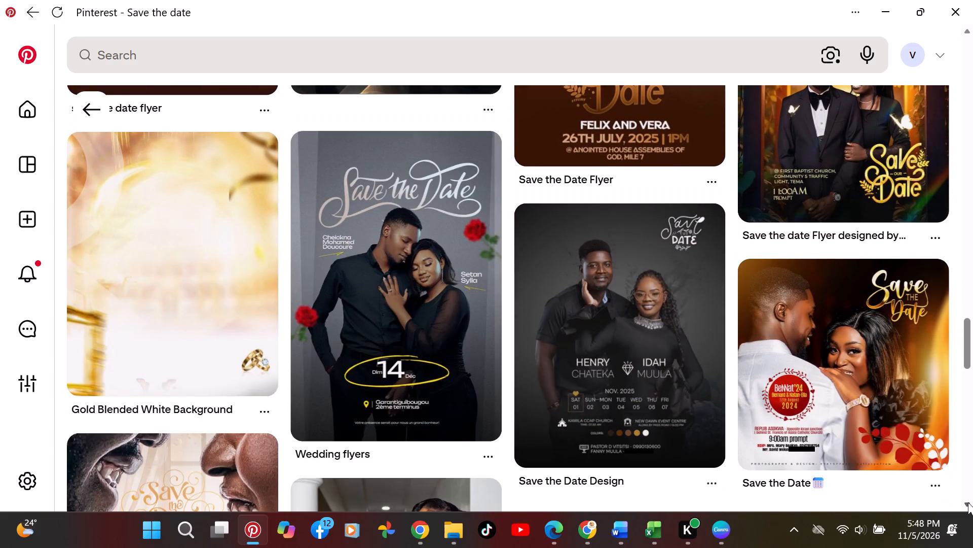
{"action": "left_click", "coordinate": [968, 502]}
{"action": "left_click", "coordinate": [968, 502]}
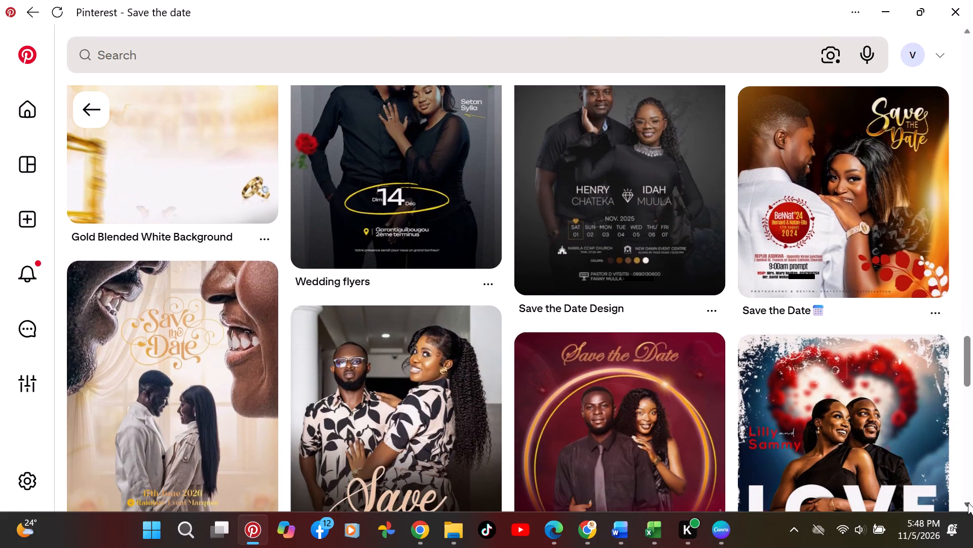
Open the "BeNNat'24" Save the Date flyer with the red circular badge and download its image.
{"action": "left_click", "coordinate": [865, 245]}
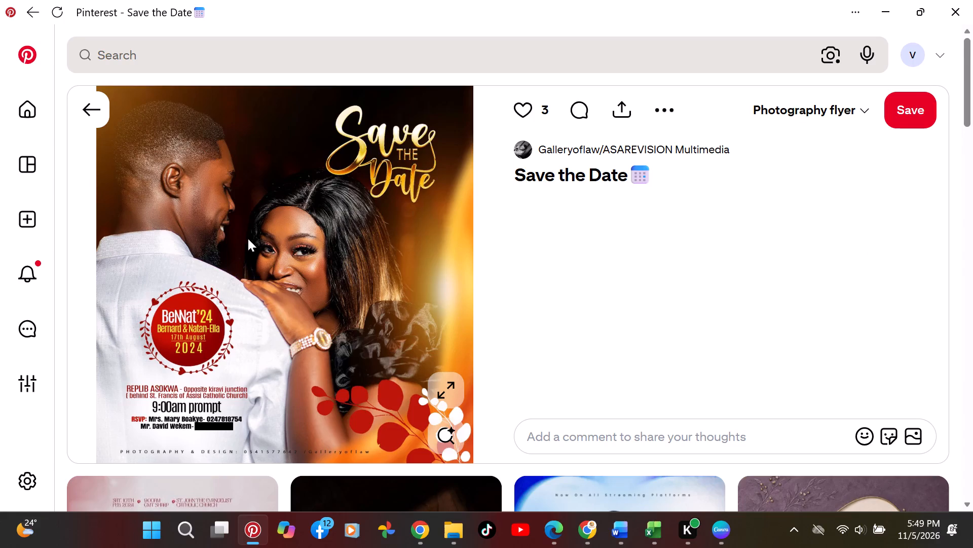
{"action": "left_click", "coordinate": [248, 236]}
{"action": "left_click", "coordinate": [683, 112]}
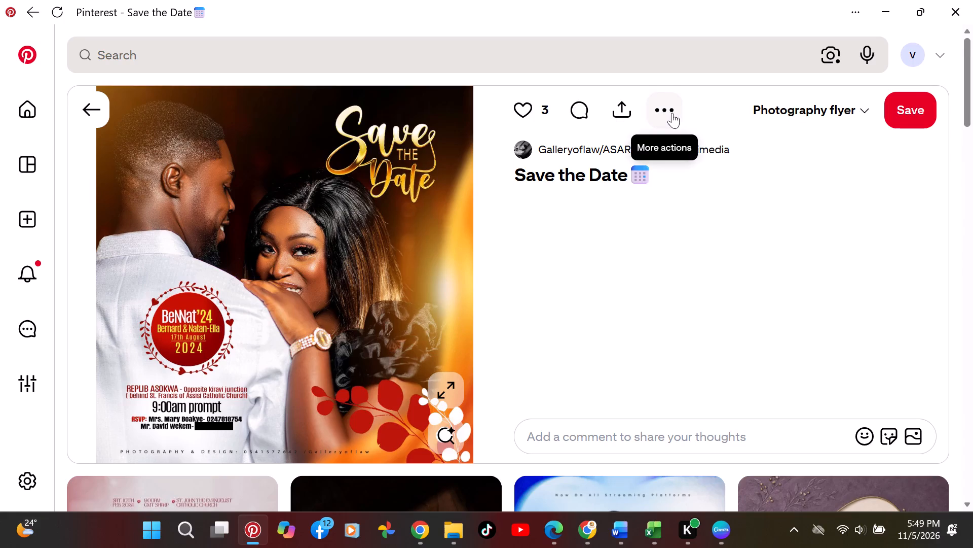
{"action": "left_click", "coordinate": [672, 113]}
{"action": "left_click", "coordinate": [644, 158]}
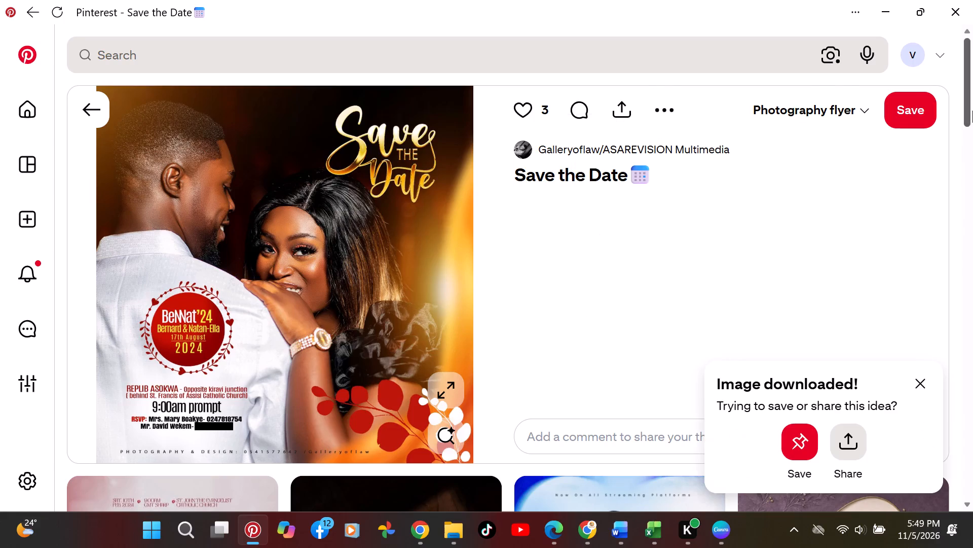
Find the "Richard & Aaronia" Save The Date Design among the related pins and download its image.
{"action": "left_click_drag", "start_coordinate": [968, 82], "coordinate": [970, 157]}
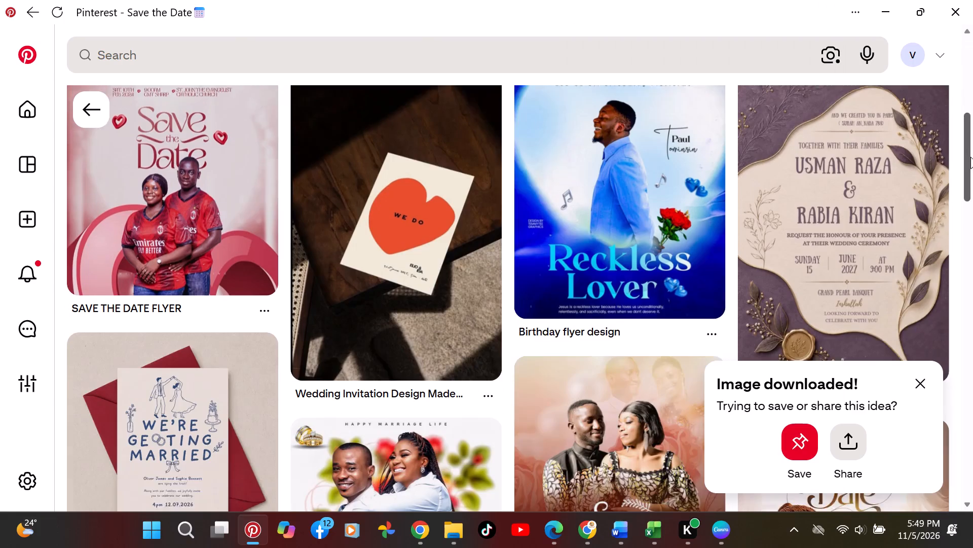
{"action": "left_click_drag", "start_coordinate": [970, 157], "coordinate": [970, 158]}
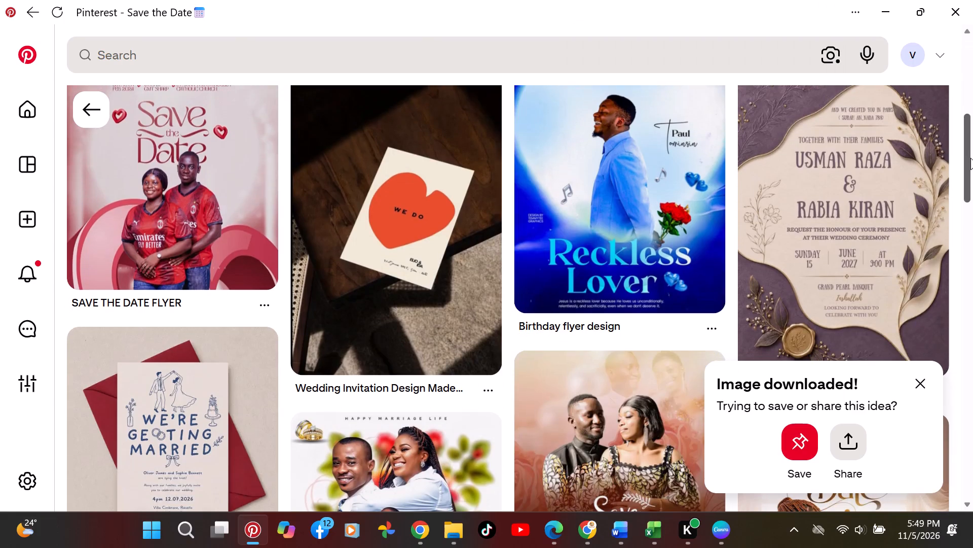
{"action": "left_click_drag", "start_coordinate": [970, 158], "coordinate": [963, 214]}
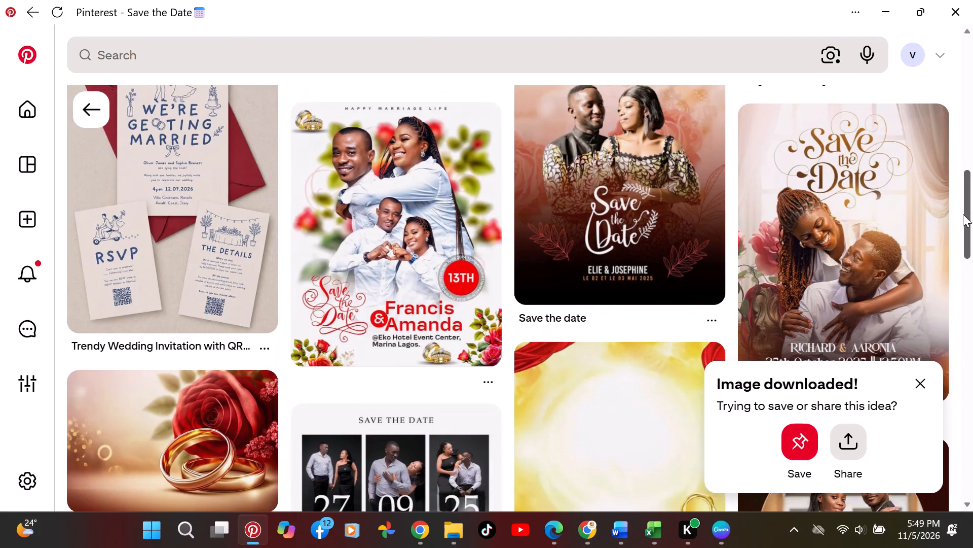
{"action": "left_click_drag", "start_coordinate": [963, 214], "coordinate": [963, 215]}
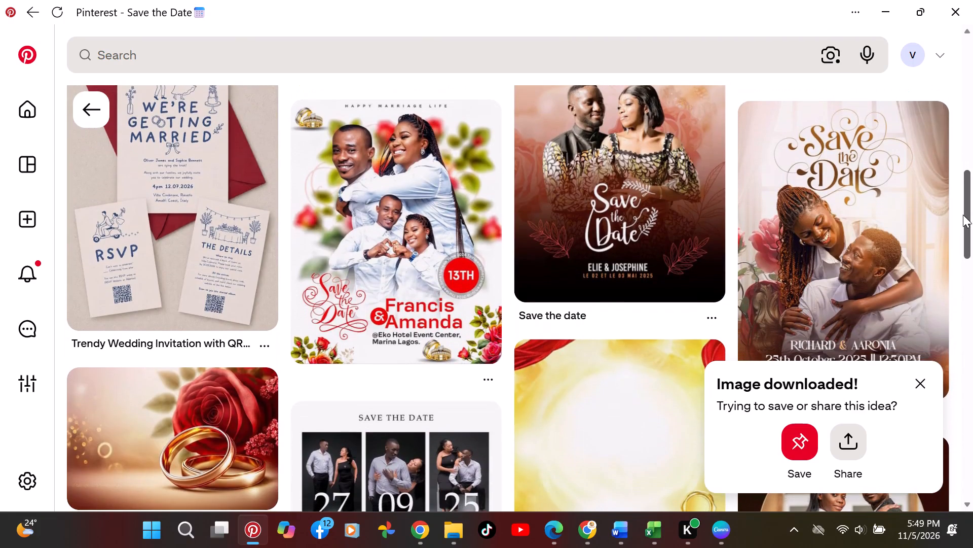
{"action": "left_click", "coordinate": [900, 221]}
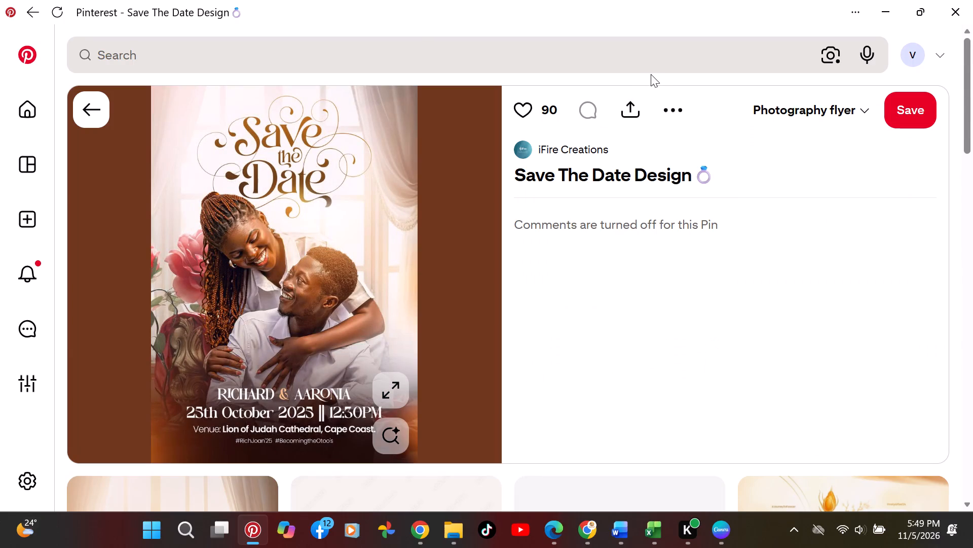
{"action": "left_click", "coordinate": [668, 100]}
{"action": "left_click", "coordinate": [641, 154]}
Browse the flyers, backgrounds and save-the-date lettering among the pins related to the "Richard & Aaronia" design.
{"action": "left_click_drag", "start_coordinate": [965, 100], "coordinate": [972, 166]}
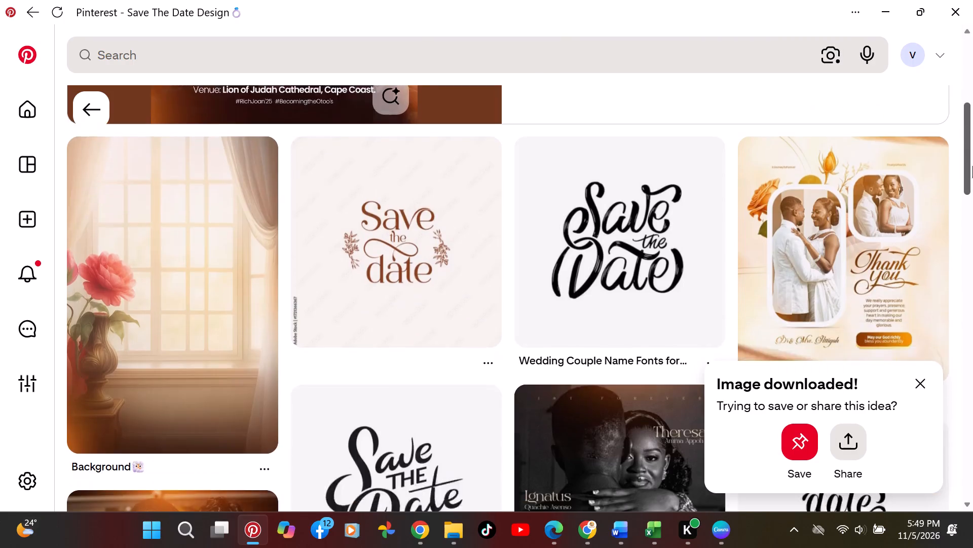
{"action": "left_click_drag", "start_coordinate": [972, 166], "coordinate": [966, 228]}
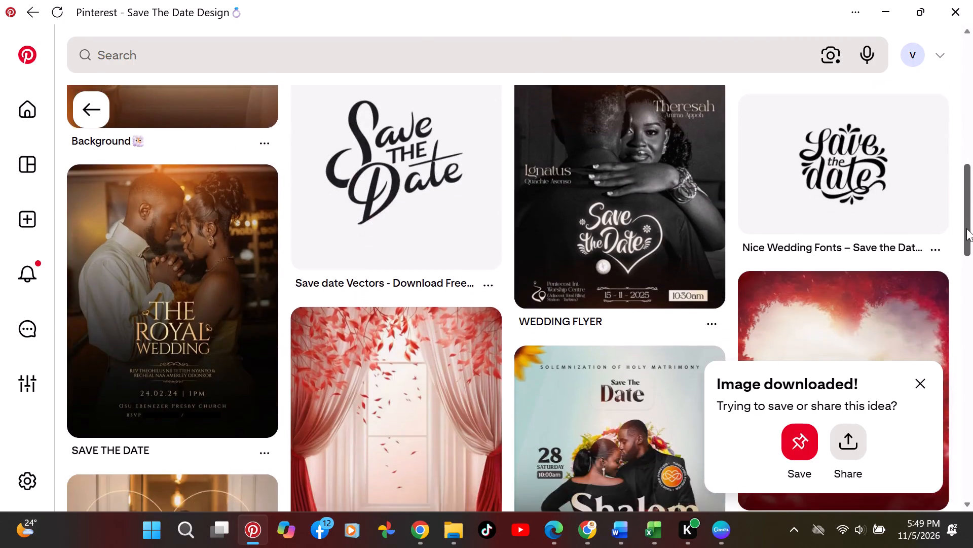
{"action": "left_click_drag", "start_coordinate": [966, 228], "coordinate": [969, 297]}
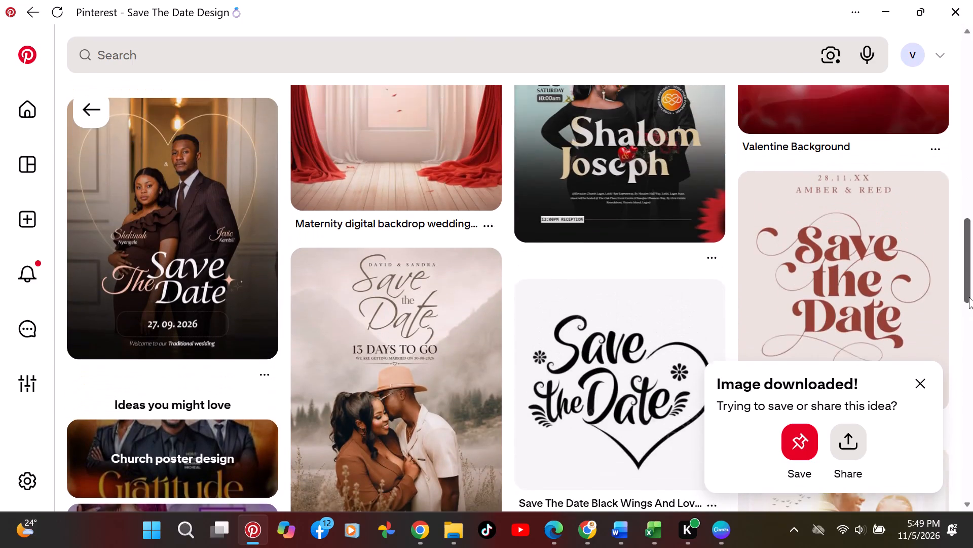
{"action": "left_click_drag", "start_coordinate": [969, 297], "coordinate": [969, 296]}
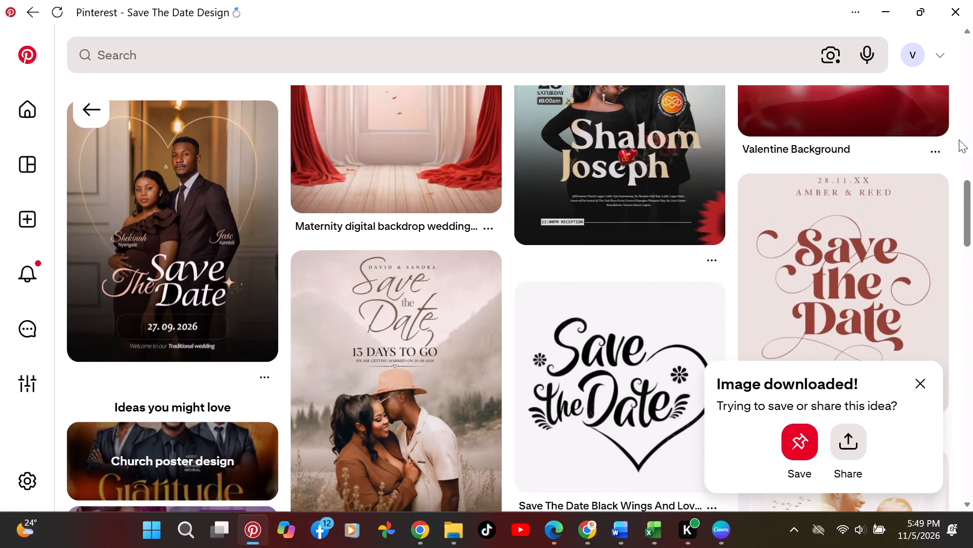
Switch from Pinterest back to Canva and open the first untitled design, leaving the "Sarah Harry" Save the Date flyer.
{"action": "left_click", "coordinate": [892, 9]}
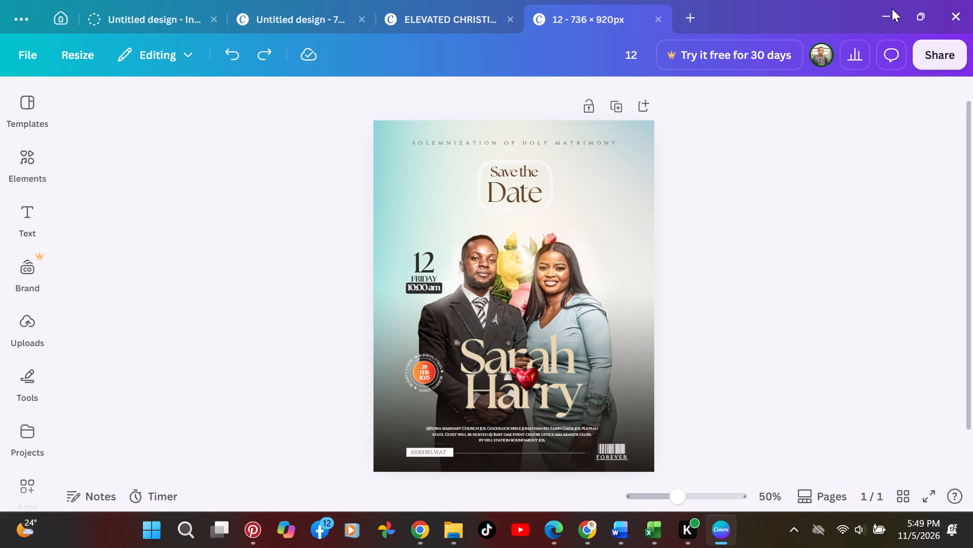
{"action": "left_click", "coordinate": [516, 314]}
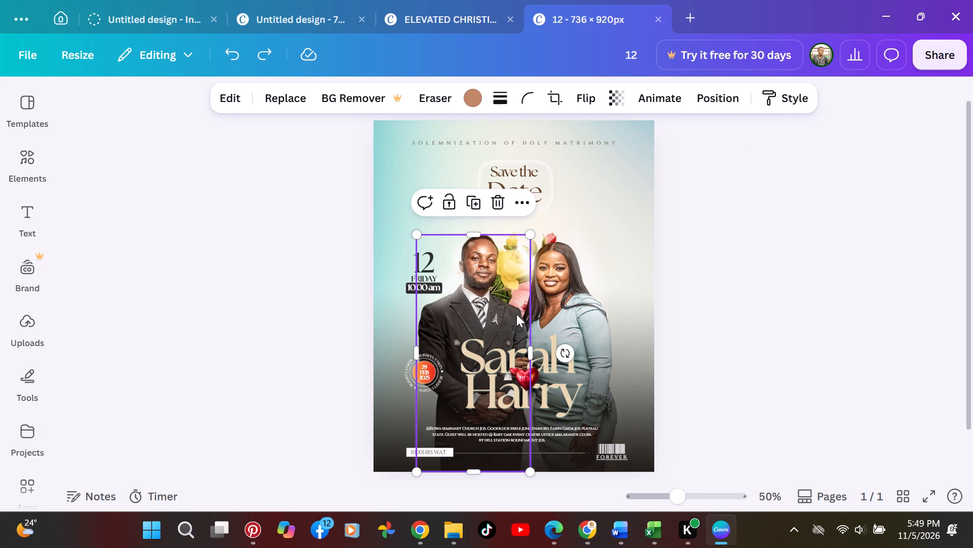
{"action": "left_click", "coordinate": [714, 331]}
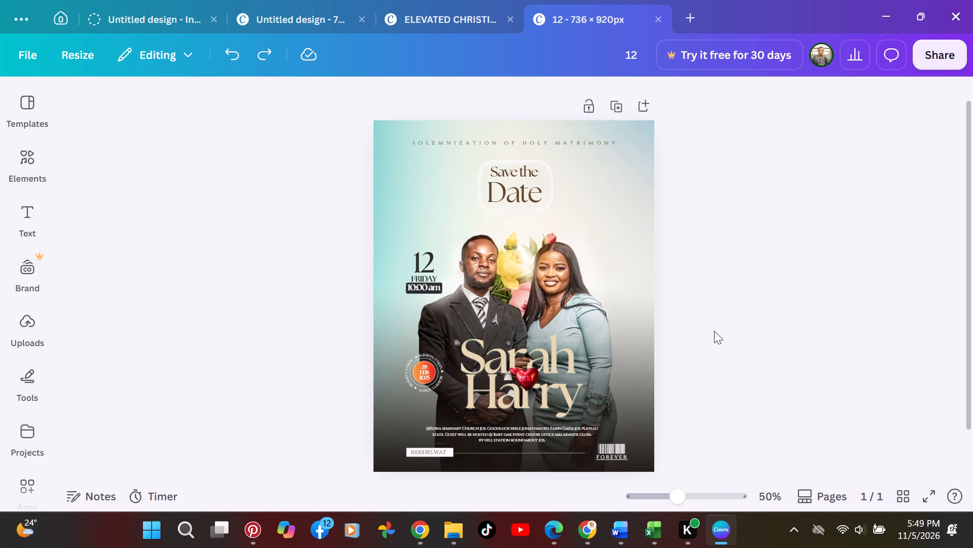
{"action": "left_click", "coordinate": [159, 3]}
{"action": "left_click", "coordinate": [162, 13]}
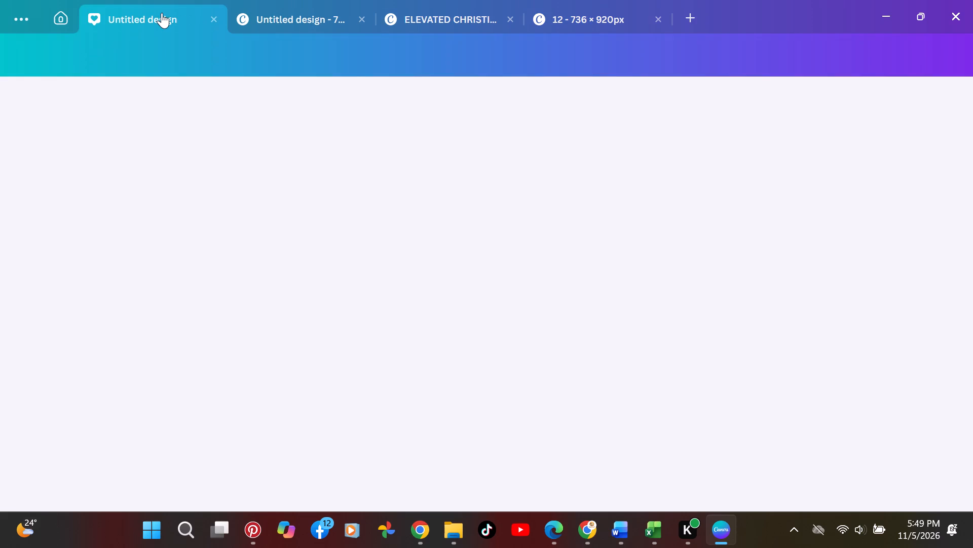
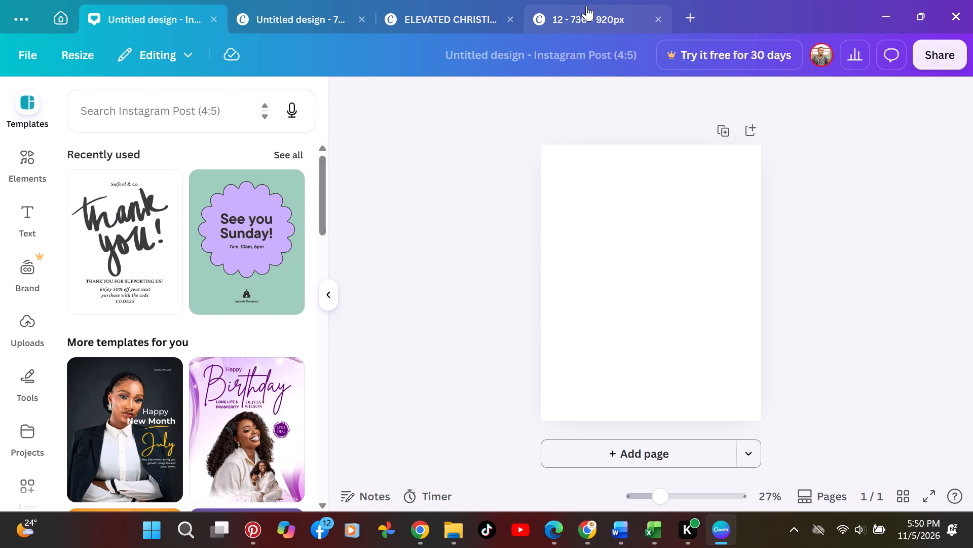
In the 736 × 920 px "Sarah Harry" Save the Date design, nudge the cut-out photos of the man and the woman slightly to the right.
{"action": "left_click", "coordinate": [566, 10]}
{"action": "left_click", "coordinate": [532, 267]}
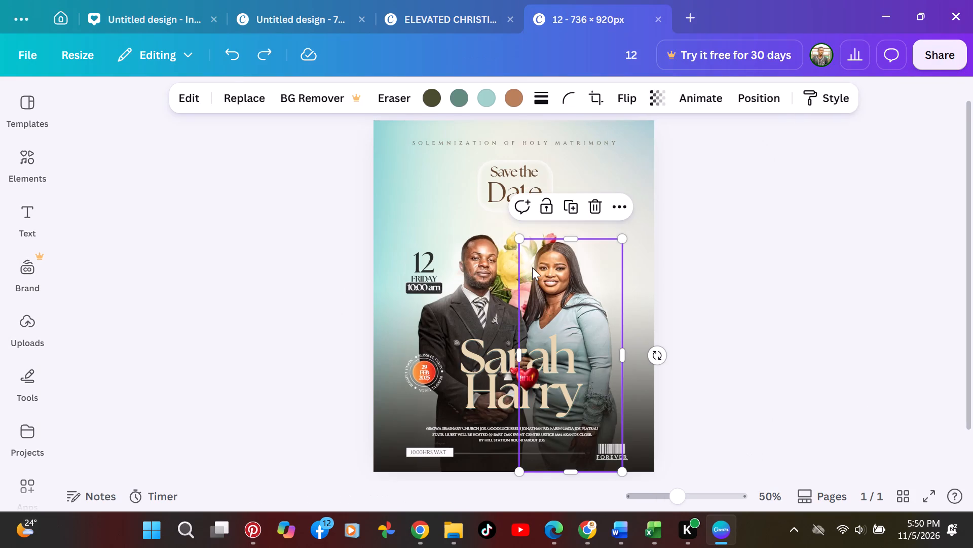
{"action": "left_click", "coordinate": [470, 326]}
{"action": "left_click", "coordinate": [476, 325]}
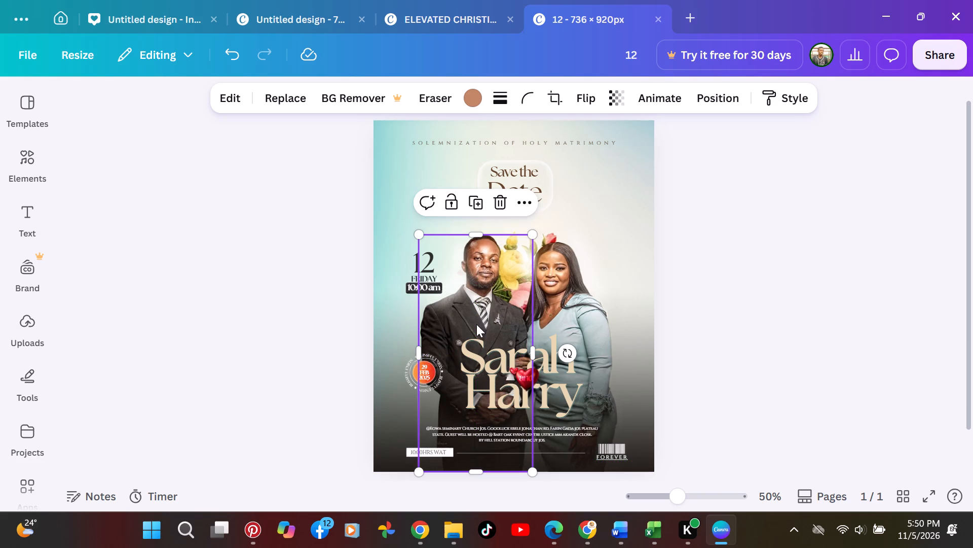
{"action": "left_click", "coordinate": [578, 327]}
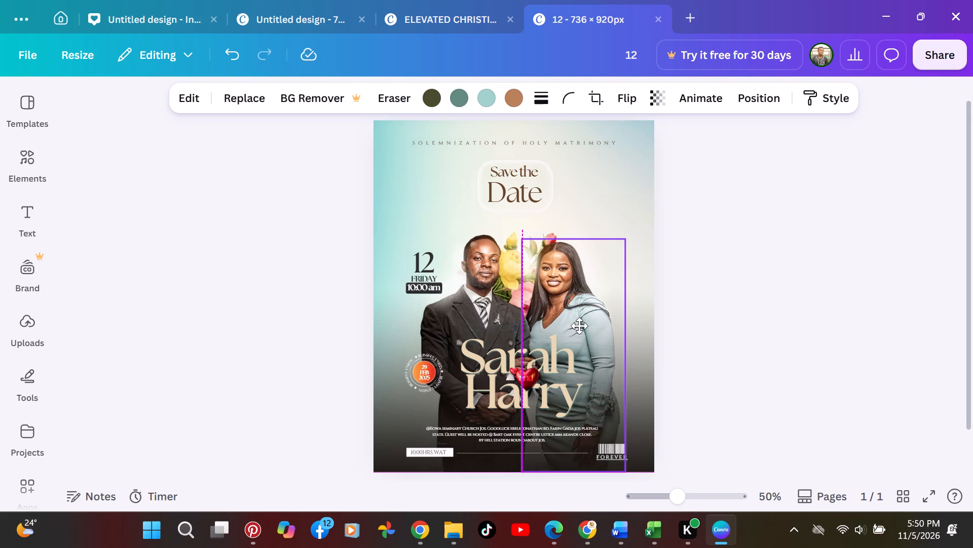
Deselect the woman's photo on the Sarah and Harry save-the-date flyer.
{"action": "left_click", "coordinate": [704, 306]}
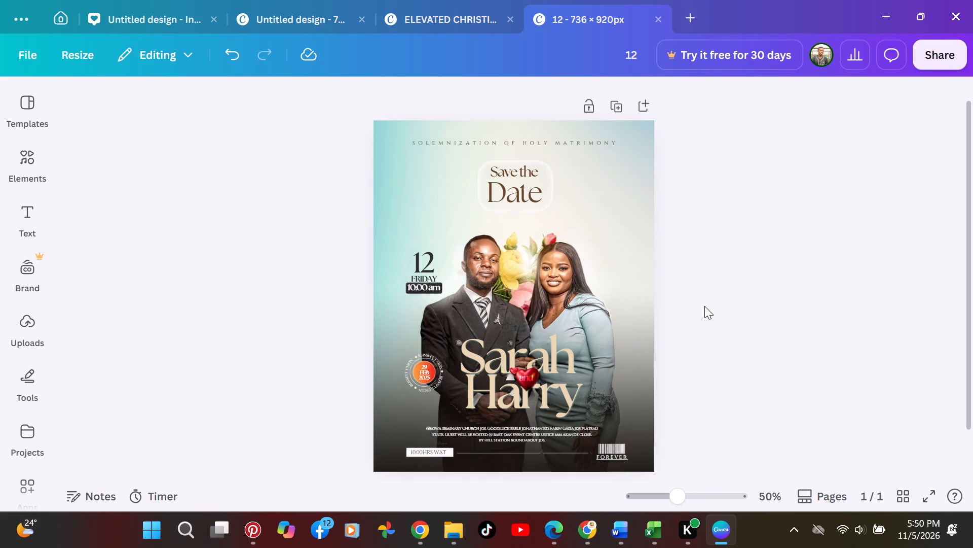